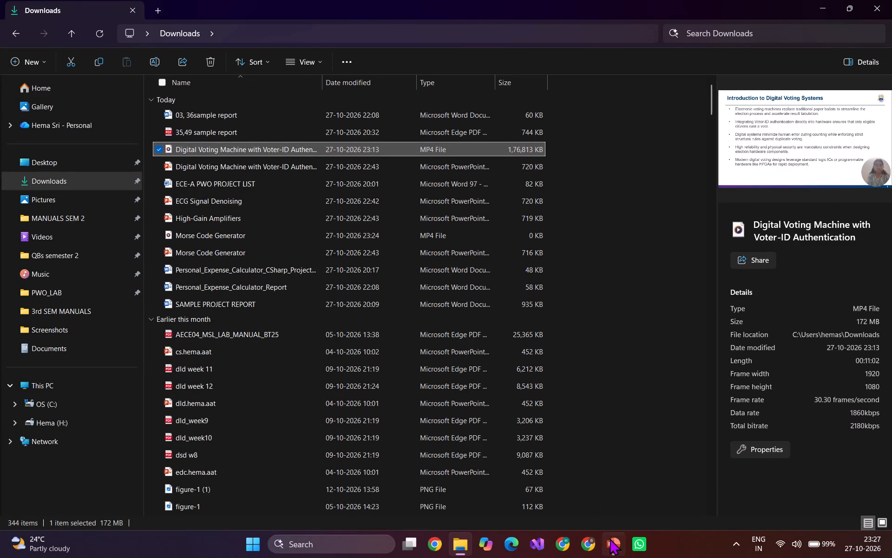
Open the High-Gain Amplifiers presentation from the Downloads folder in PowerPoint and enable it for editing.
{"action": "left_click", "coordinate": [608, 502]}
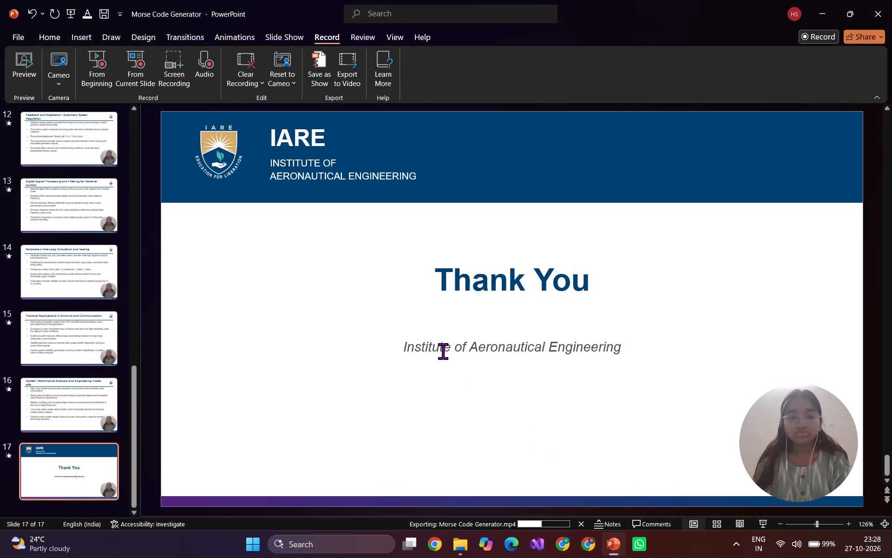
{"action": "left_click", "coordinate": [465, 543]}
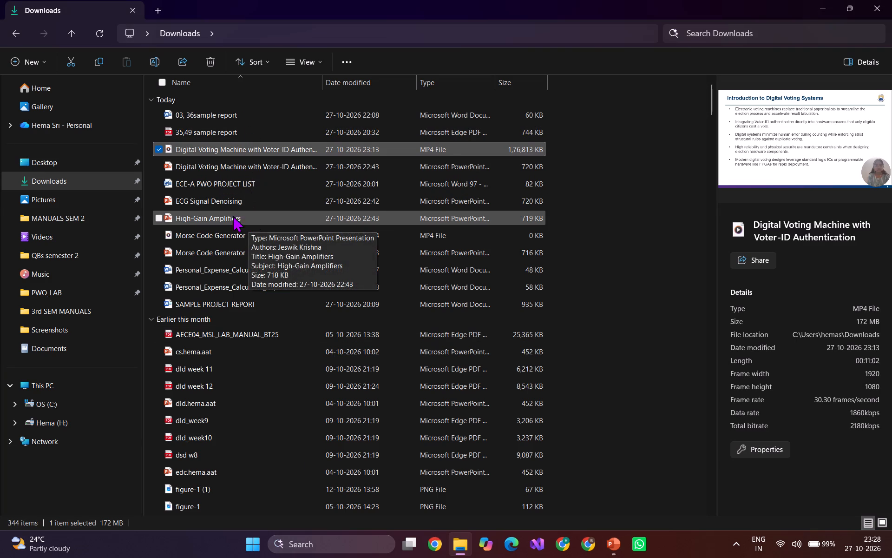
{"action": "left_click", "coordinate": [75, 184]}
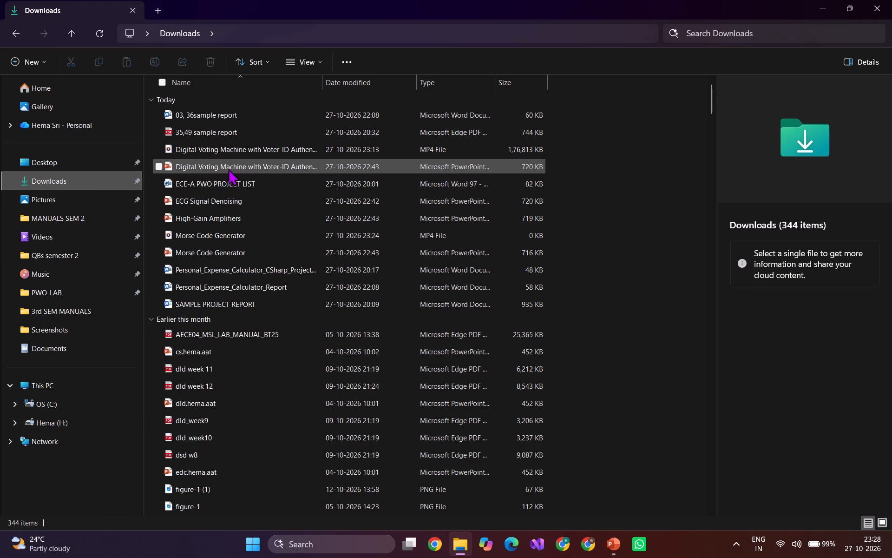
{"action": "double_click", "coordinate": [233, 212]}
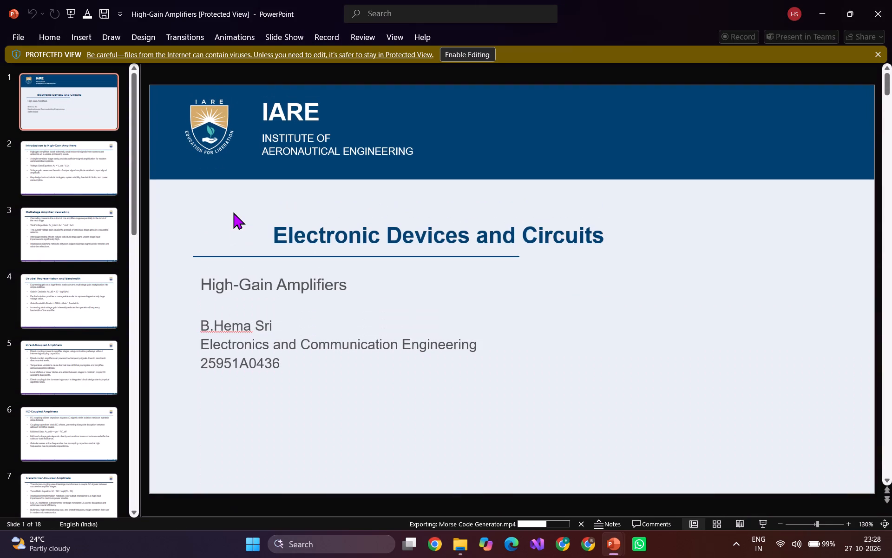
{"action": "left_click", "coordinate": [459, 55]}
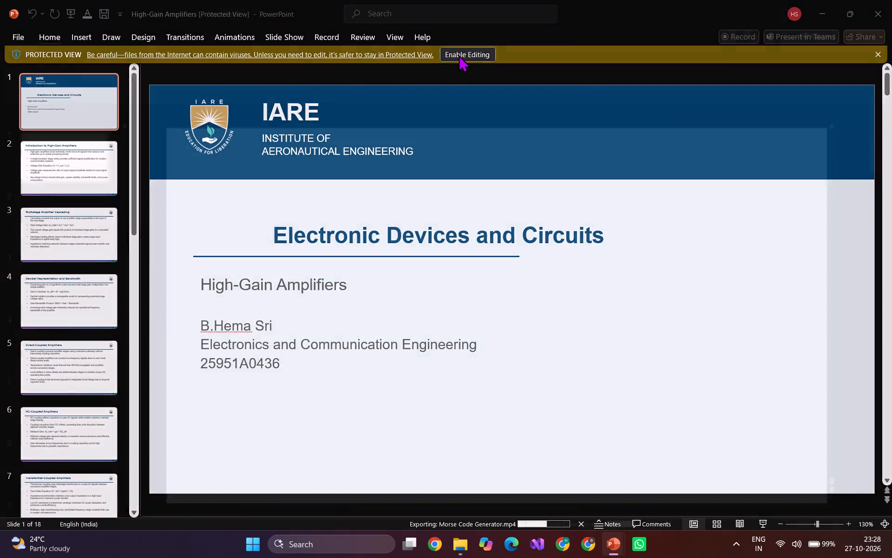
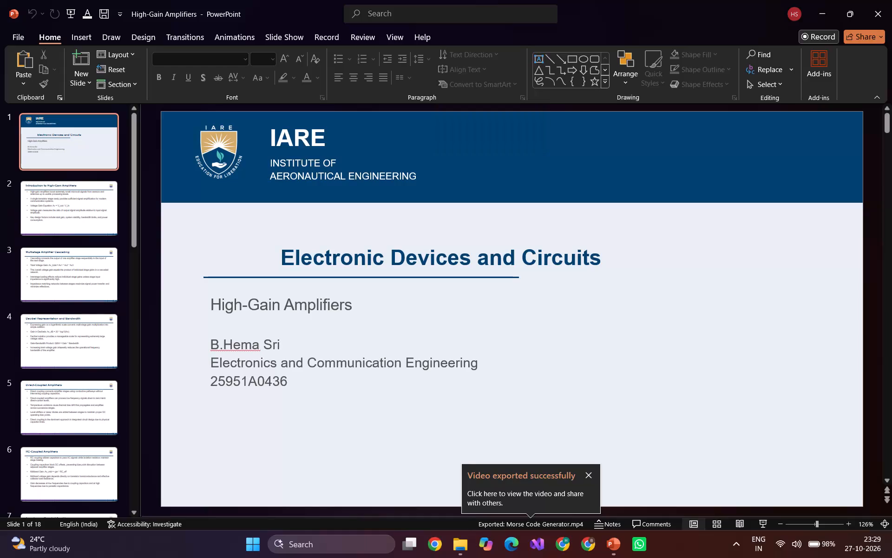
Check the Downloads folder in File Explorer for the exported Morse Code Generator video, and close the folder window.
{"action": "left_click", "coordinate": [462, 542]}
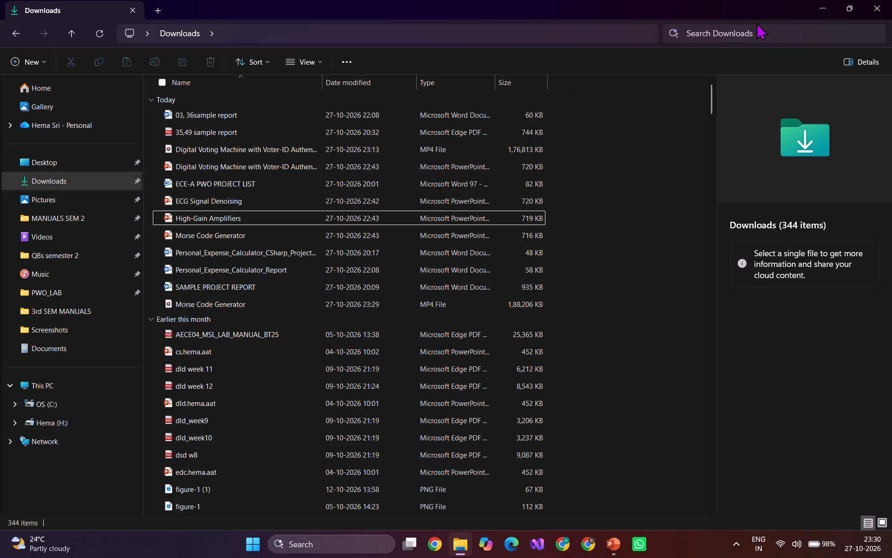
{"action": "left_click", "coordinate": [876, 9]}
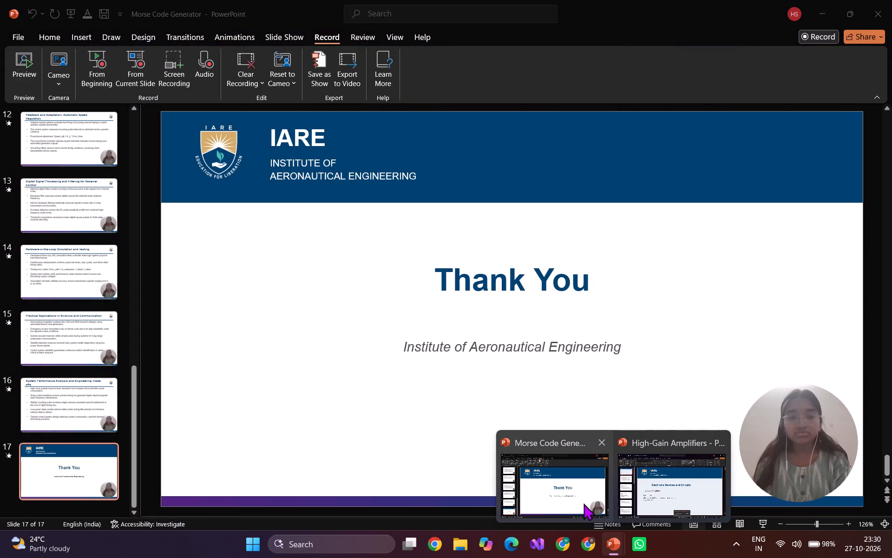
Close the Morse Code Generator presentation without saving its changes.
{"action": "left_click", "coordinate": [587, 487]}
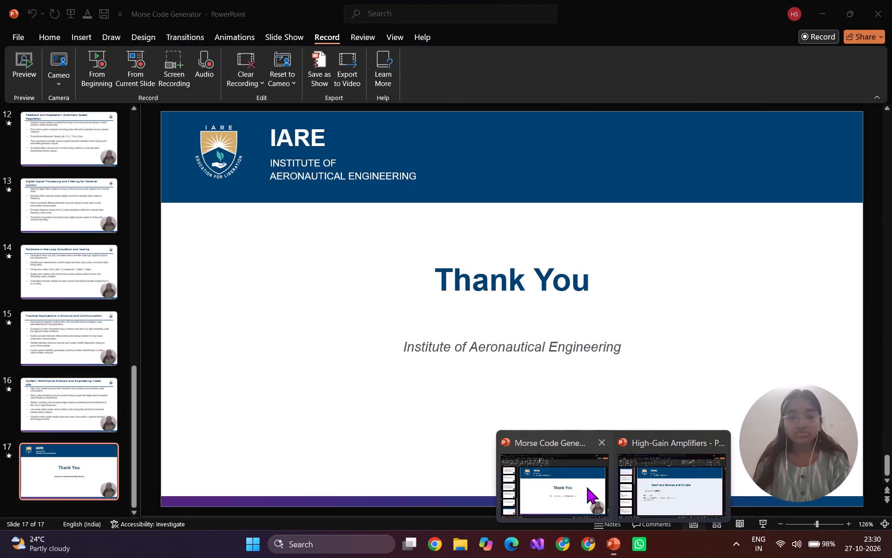
{"action": "left_click", "coordinate": [881, 8]}
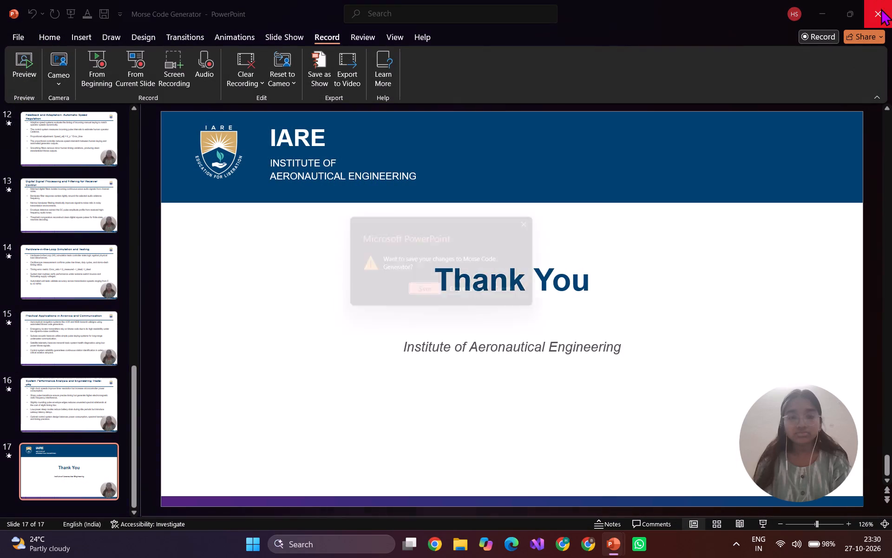
{"action": "left_click", "coordinate": [472, 293]}
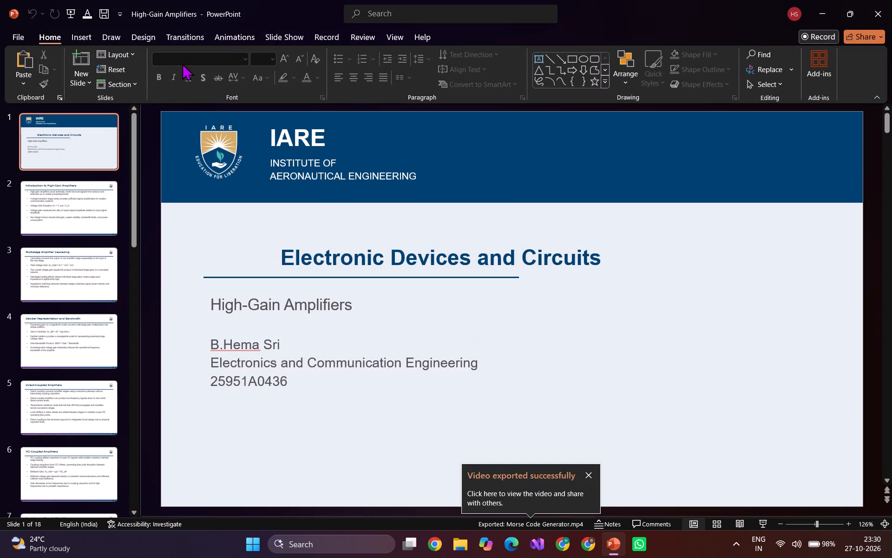
Open the recording session for the High-Gain Amplifiers presentation from the beginning.
{"action": "left_click", "coordinate": [322, 36]}
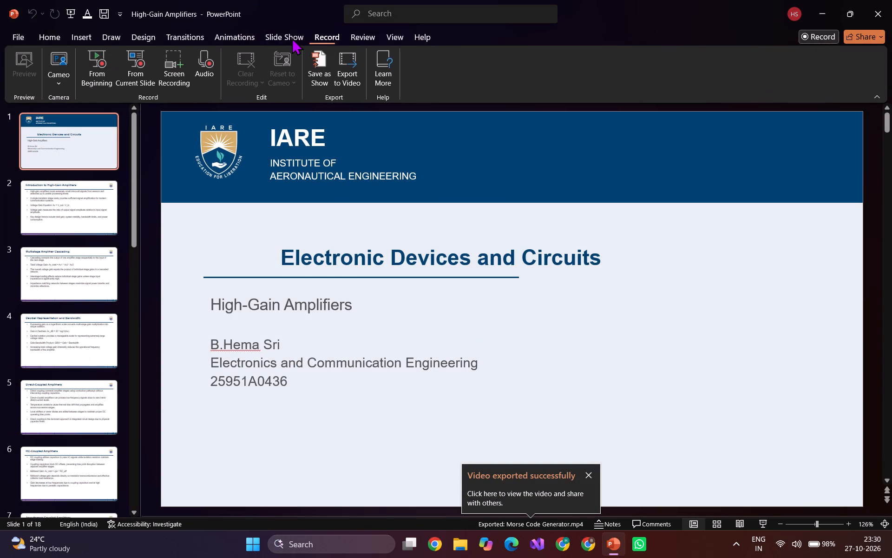
{"action": "left_click", "coordinate": [108, 65]}
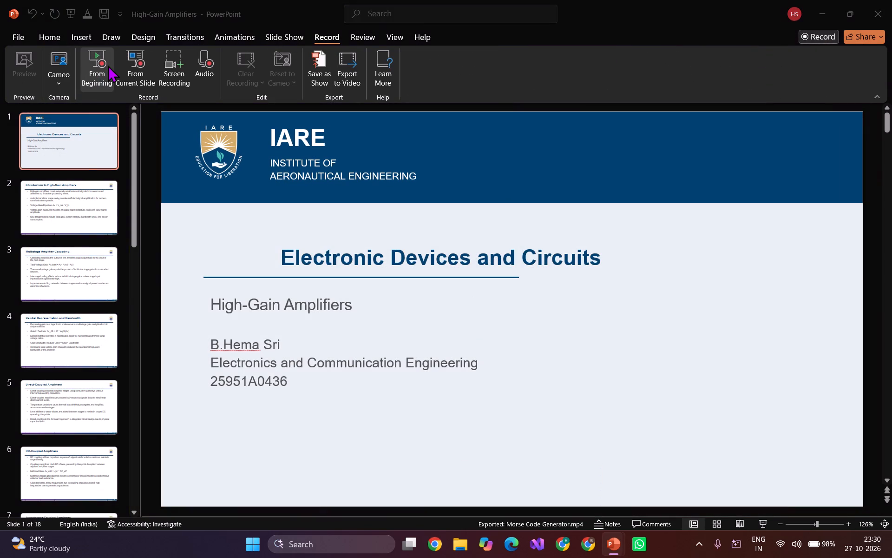
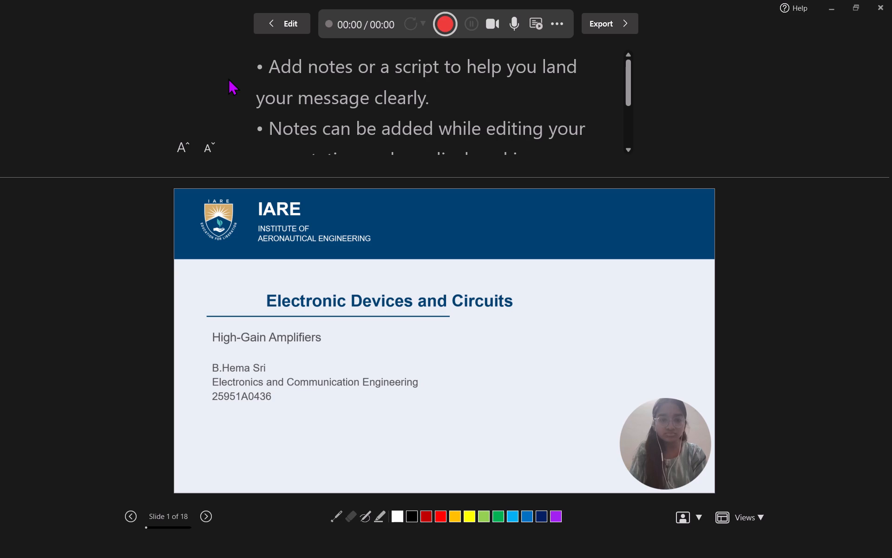
Start recording the title slide of the High-Gain Amplifiers presentation with the camera on, pausing once and resuming on the same slide.
{"action": "left_click", "coordinate": [445, 26]}
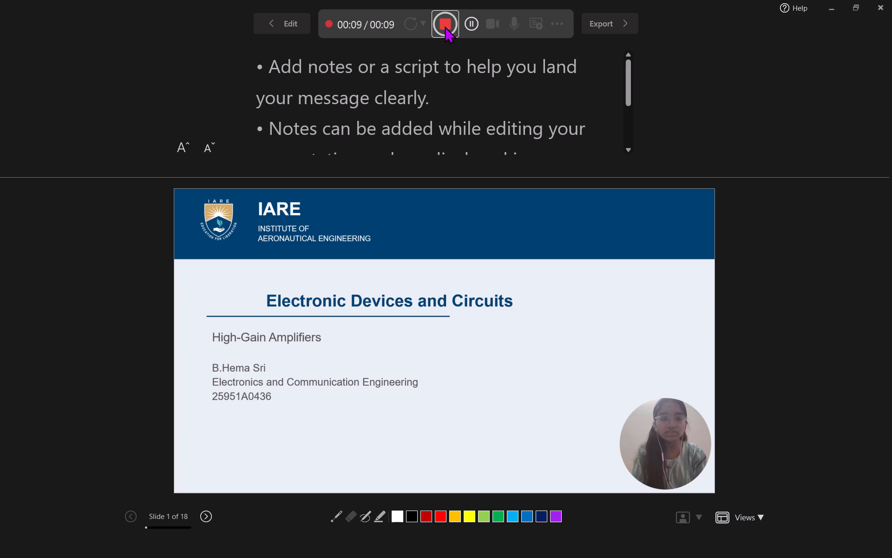
{"action": "key", "text": "i"}
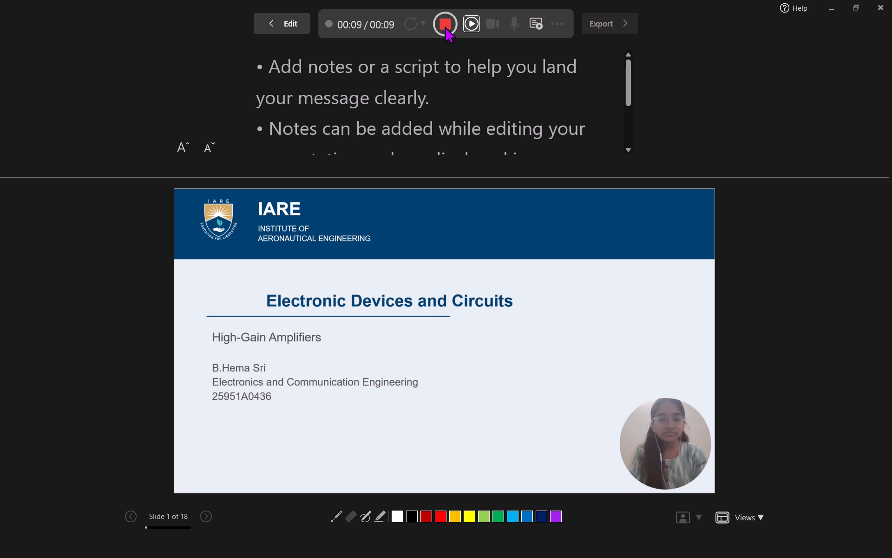
{"action": "key", "text": "i"}
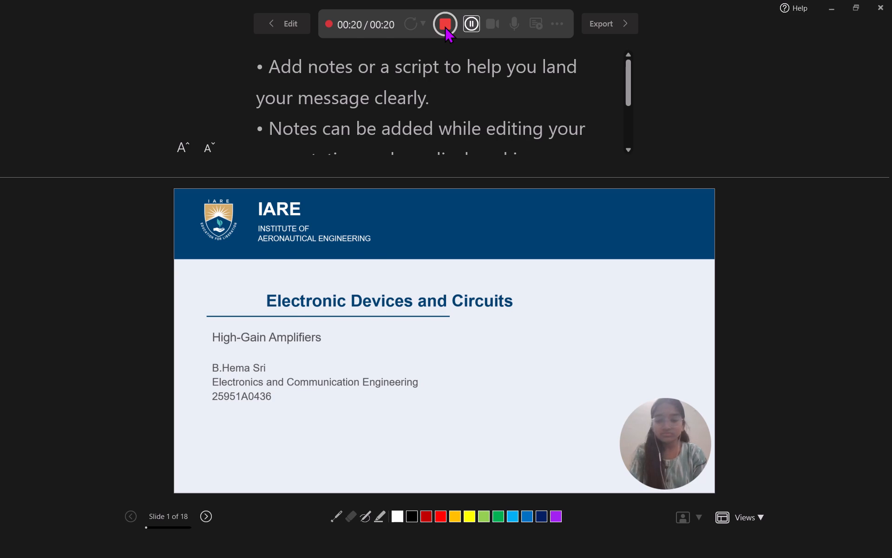
Advance to the Introduction to High-Gain Amplifiers slide, record its narration, and pause the recording.
{"action": "key", "text": "Down"}
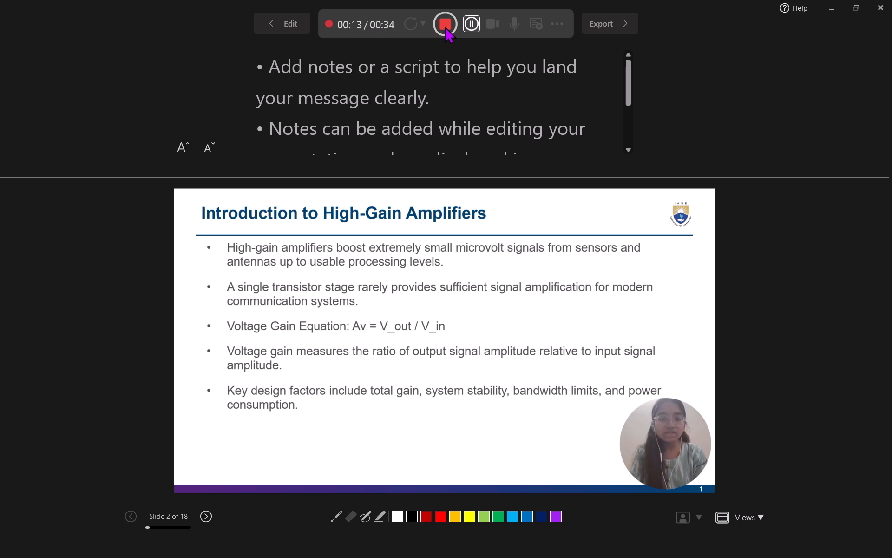
{"action": "key", "text": "i"}
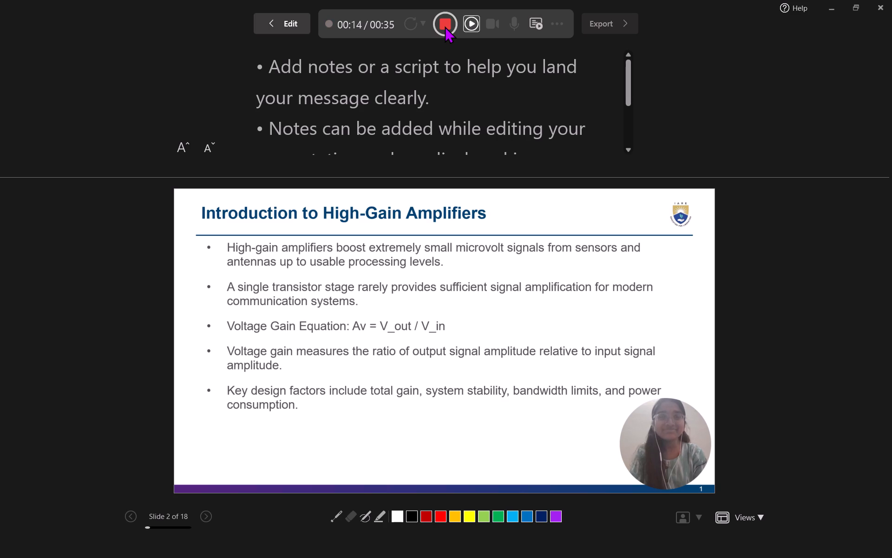
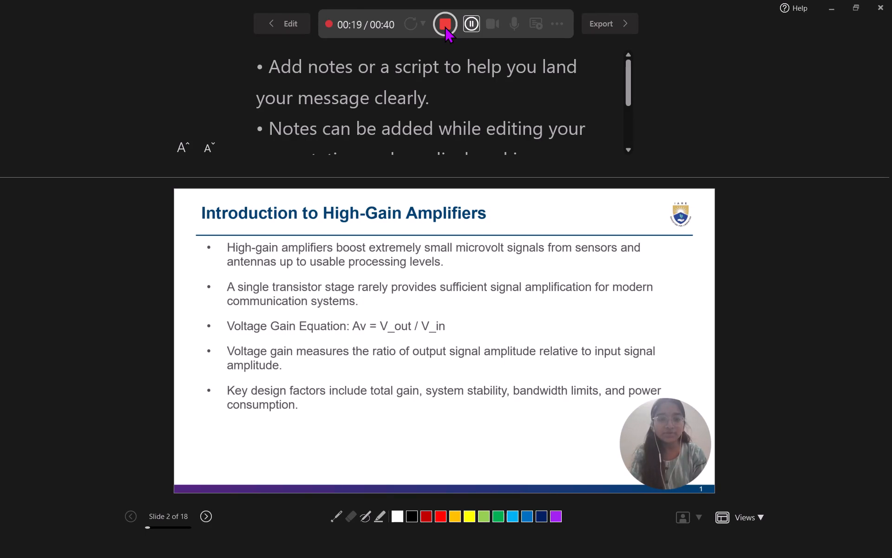
Pause the narration recording on the Introduction to High-Gain Amplifiers slide.
{"action": "key", "text": "i"}
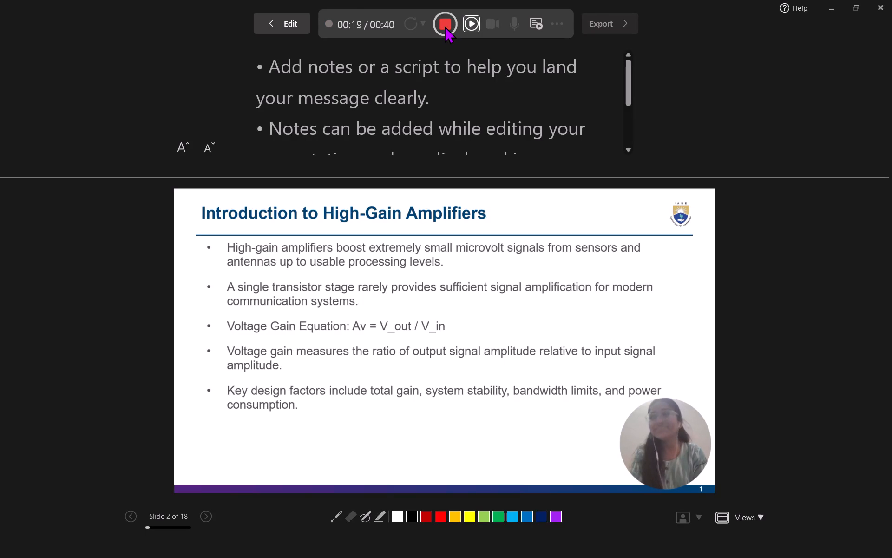
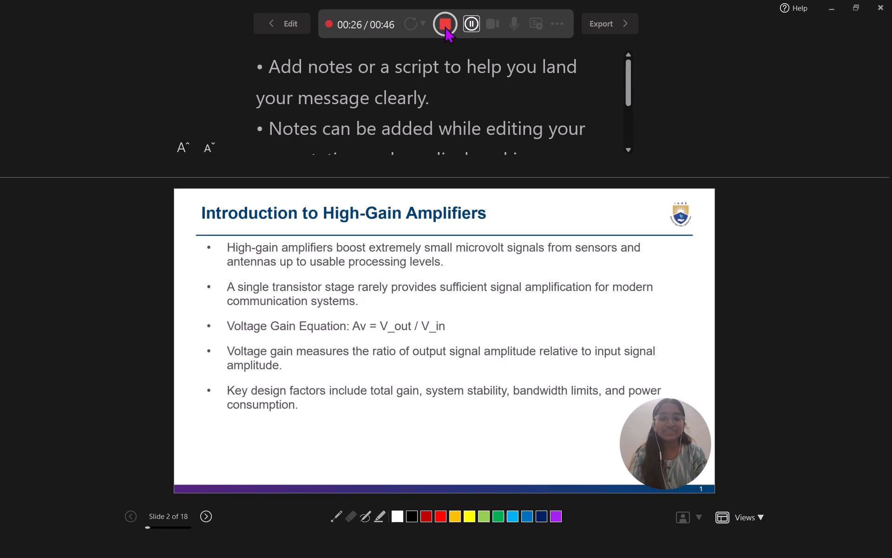
Resume the narration recording on the Introduction to High-Gain Amplifiers slide.
{"action": "key", "text": "i"}
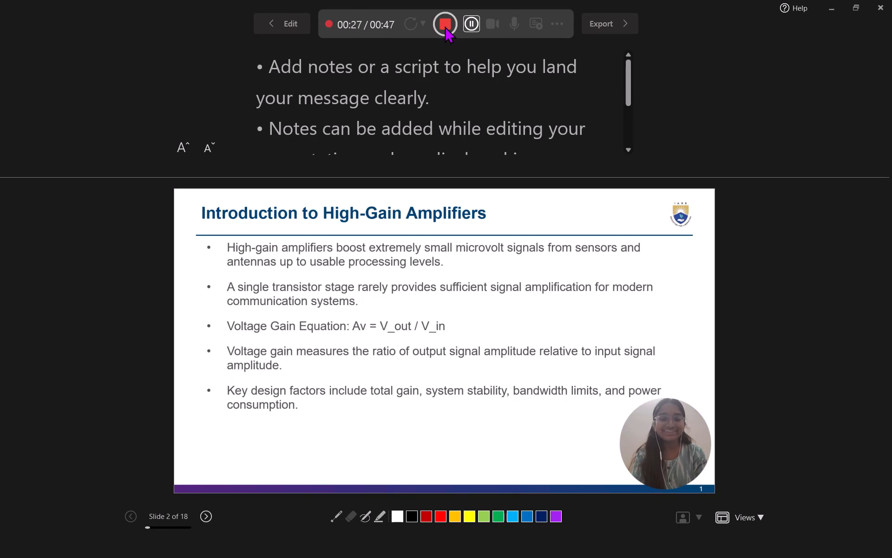
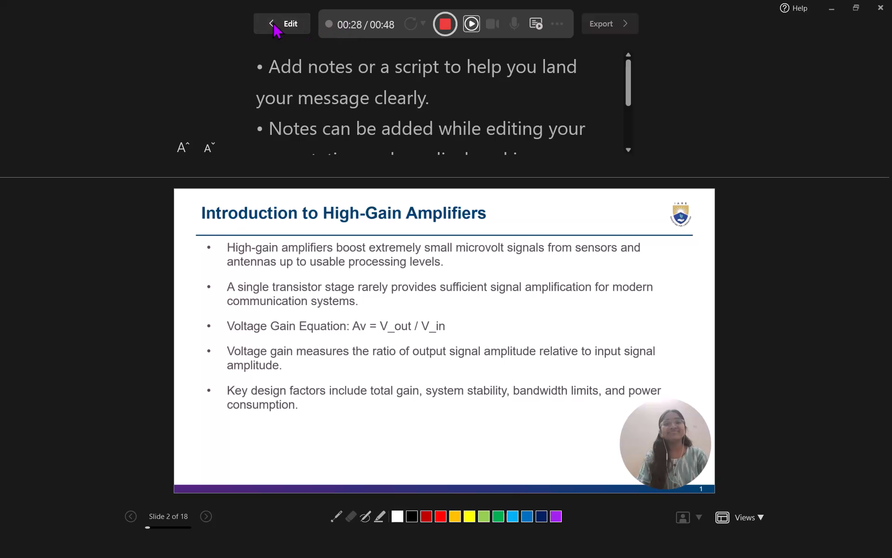
Leave the recording view and cut the recorded camera video from the title slide.
{"action": "left_click", "coordinate": [273, 22]}
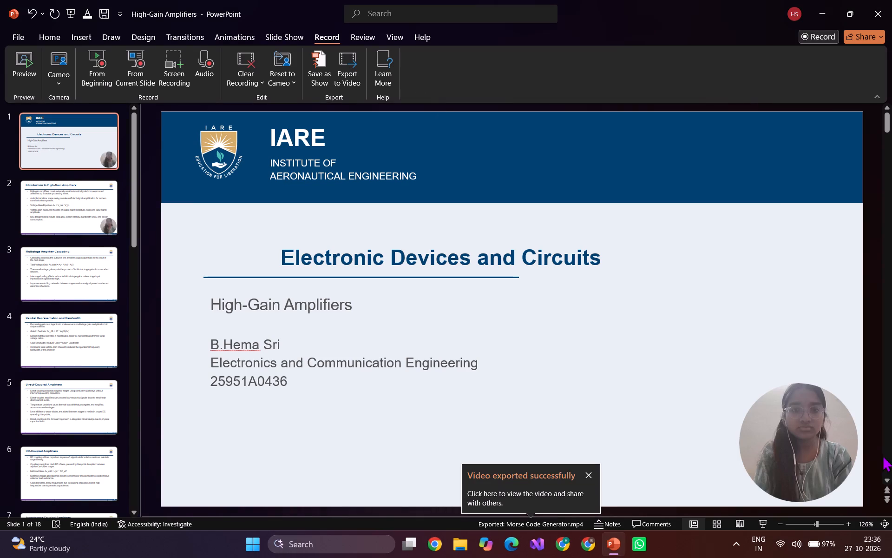
{"action": "left_click", "coordinate": [817, 427]}
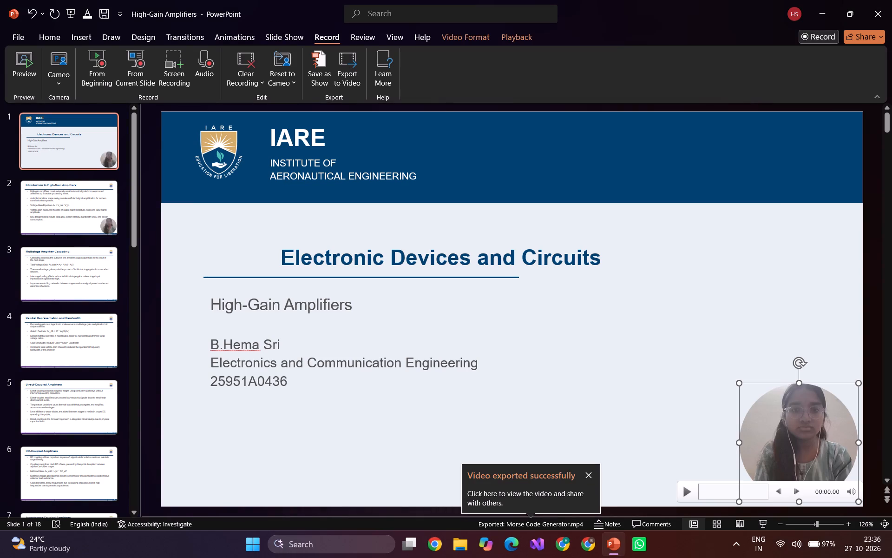
{"action": "right_click", "coordinate": [807, 421]}
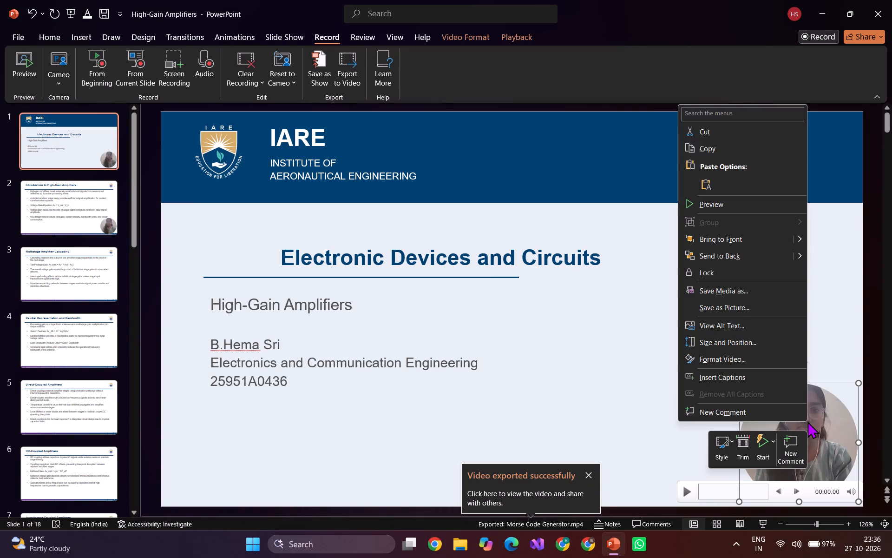
{"action": "left_click", "coordinate": [727, 132]}
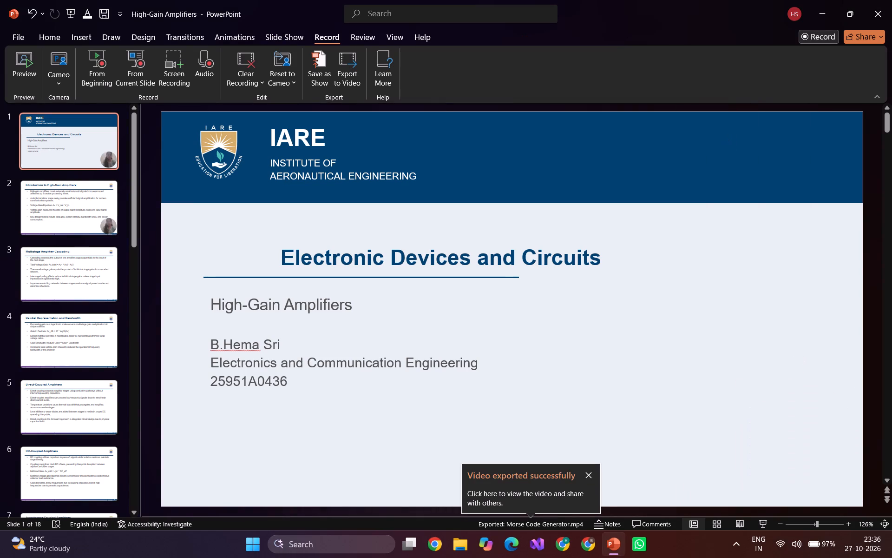
Reopen the recorder from the beginning, retake the video on all slides, and start a new recording on the title slide.
{"action": "left_click", "coordinate": [92, 69]}
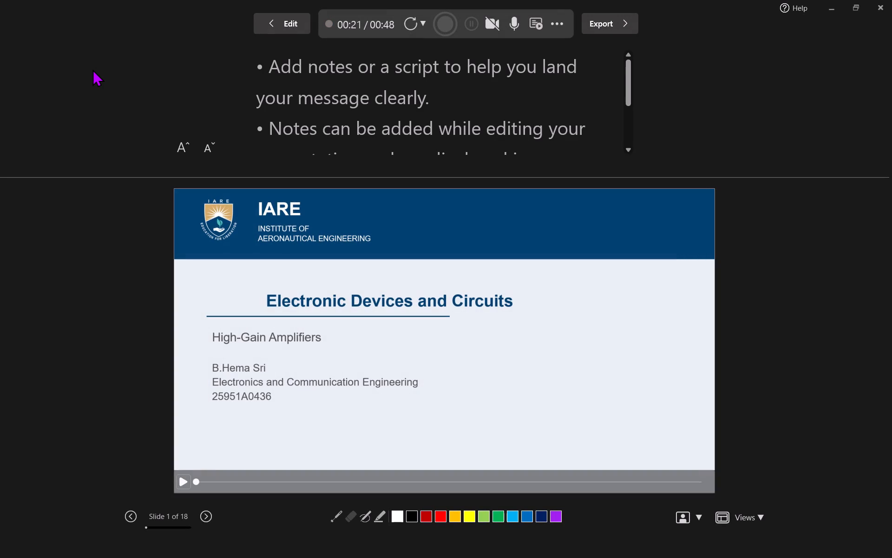
{"action": "left_click", "coordinate": [413, 29]}
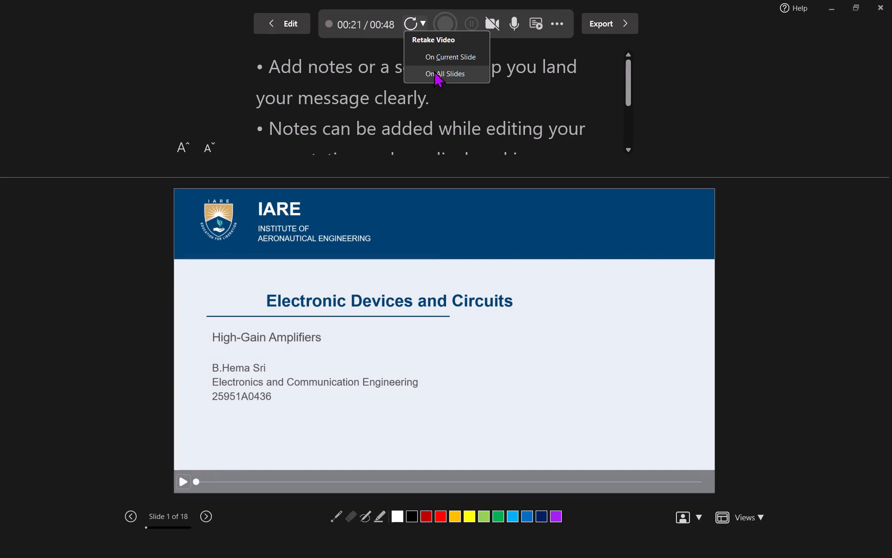
{"action": "left_click", "coordinate": [434, 75]}
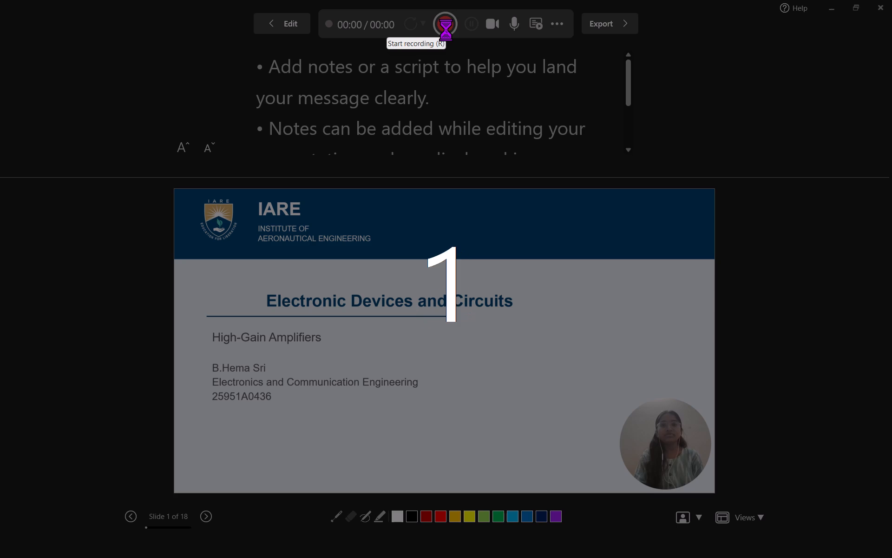
{"action": "left_click", "coordinate": [446, 30]}
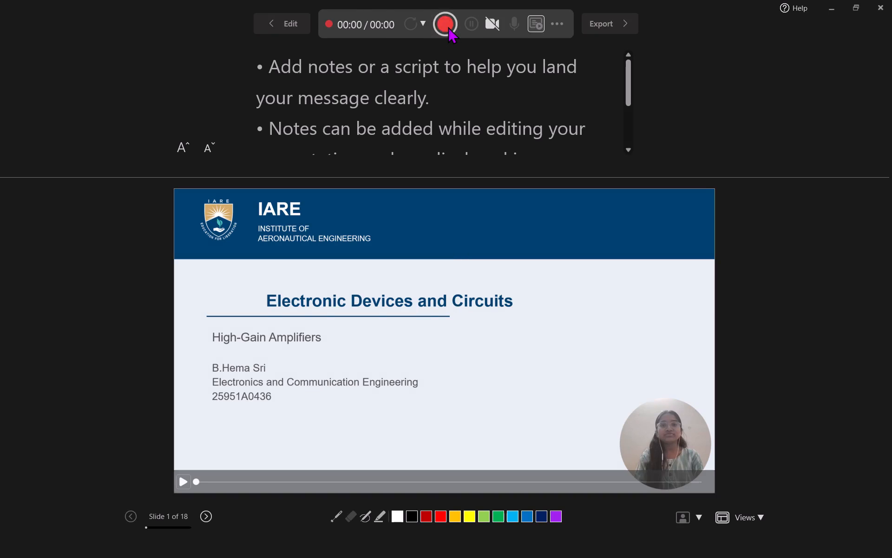
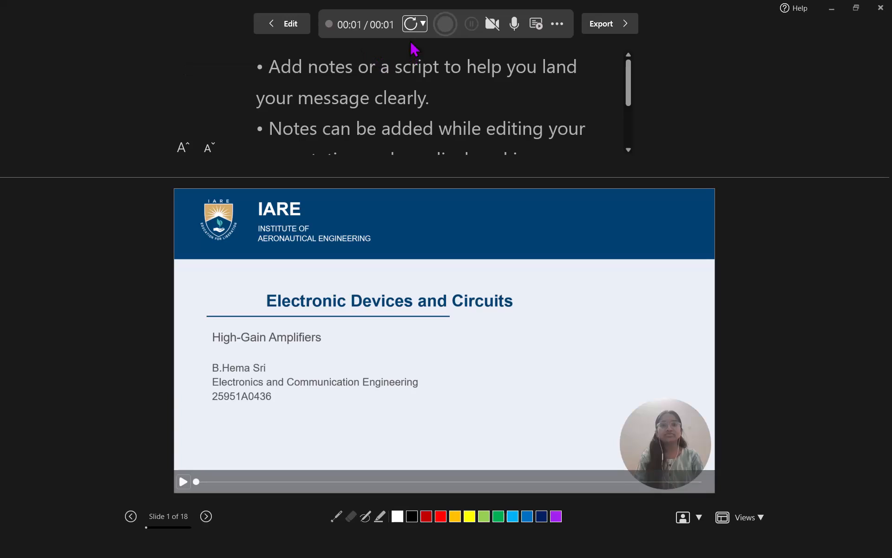
Leave the recording view and cut the recorded camera video from the title slide.
{"action": "left_click", "coordinate": [412, 30]}
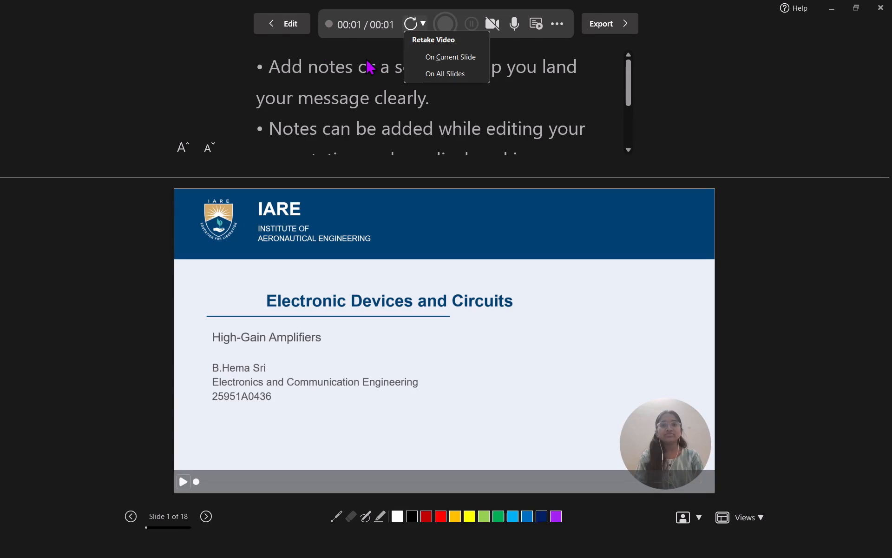
{"action": "left_click", "coordinate": [269, 28]}
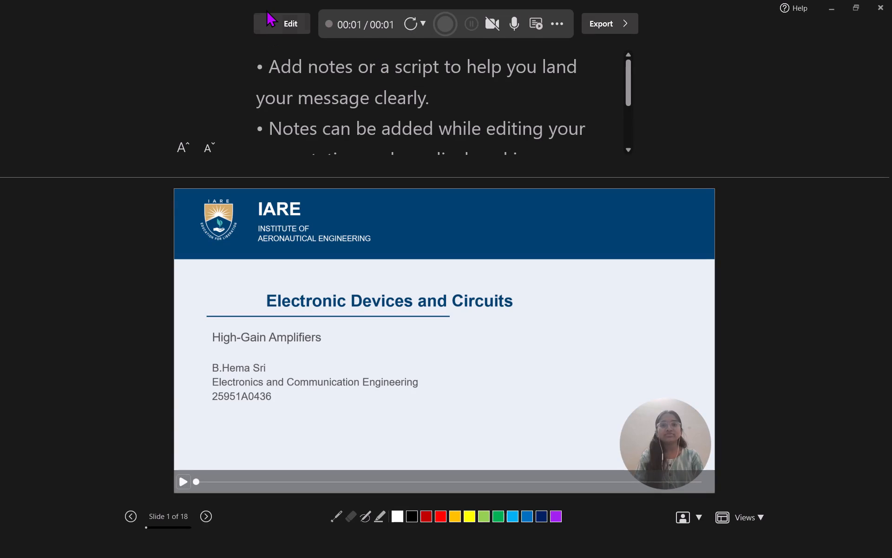
{"action": "left_click", "coordinate": [266, 10]}
{"action": "left_click", "coordinate": [268, 23]}
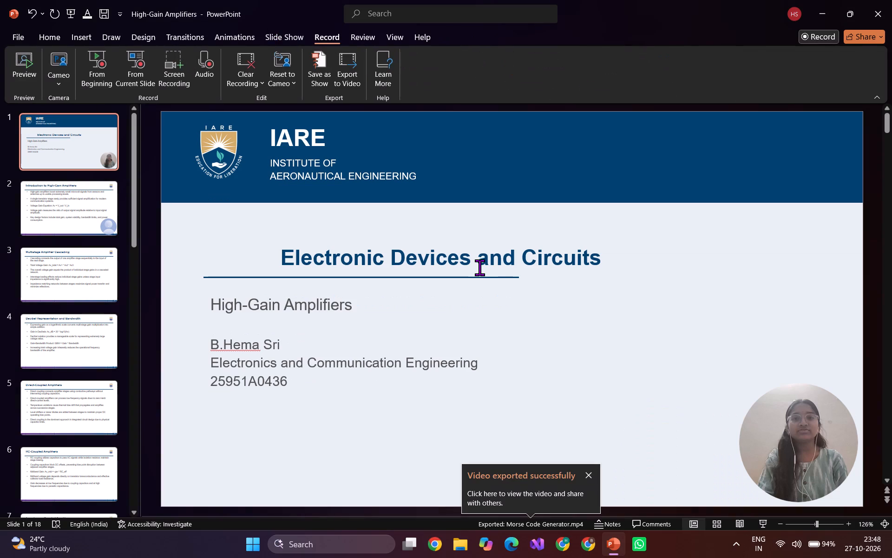
{"action": "left_click", "coordinate": [806, 457]}
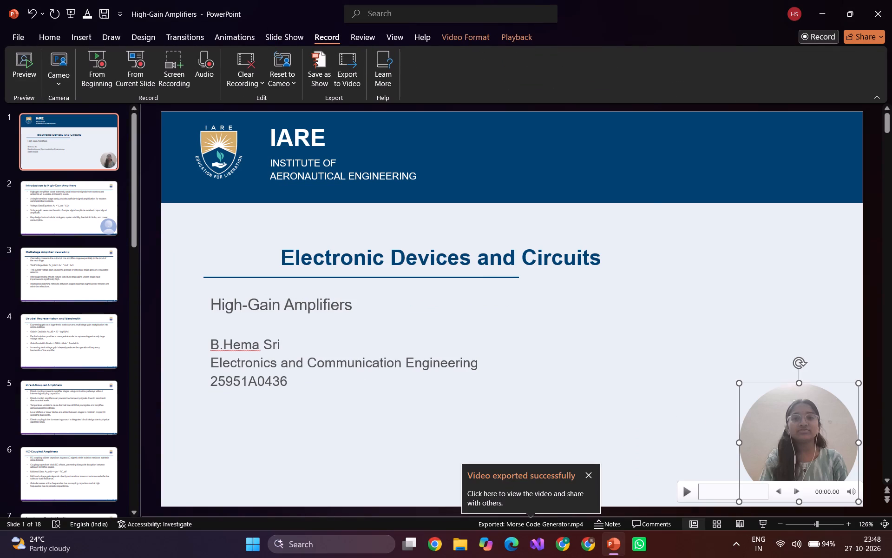
{"action": "right_click", "coordinate": [782, 418]}
{"action": "left_click", "coordinate": [725, 131]}
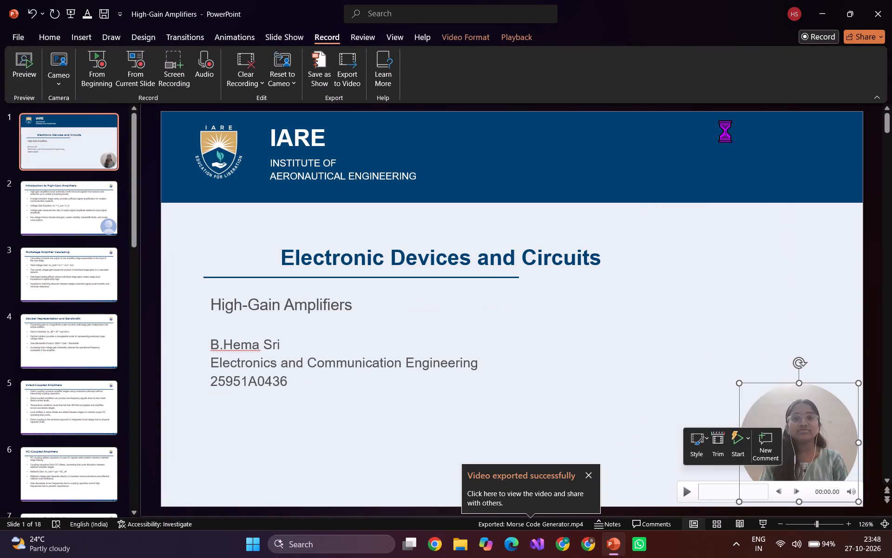
Cut the camera placeholder from slide 2, Introduction to High-Gain Amplifiers, and return to the title slide.
{"action": "left_click", "coordinate": [85, 212]}
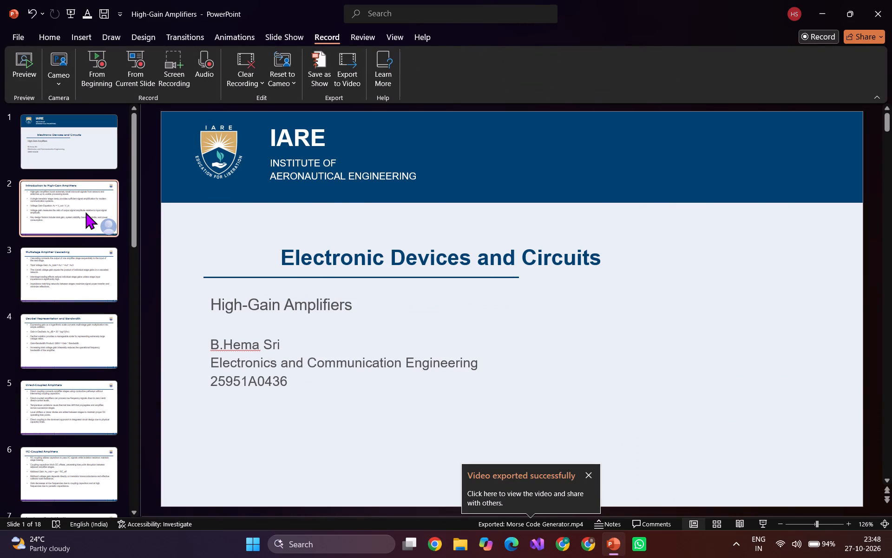
{"action": "right_click", "coordinate": [774, 453]}
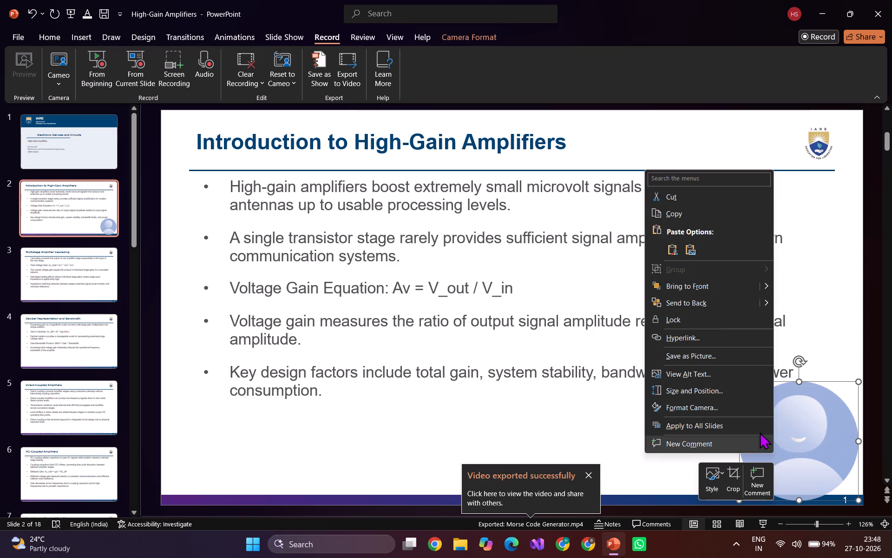
{"action": "left_click", "coordinate": [683, 196]}
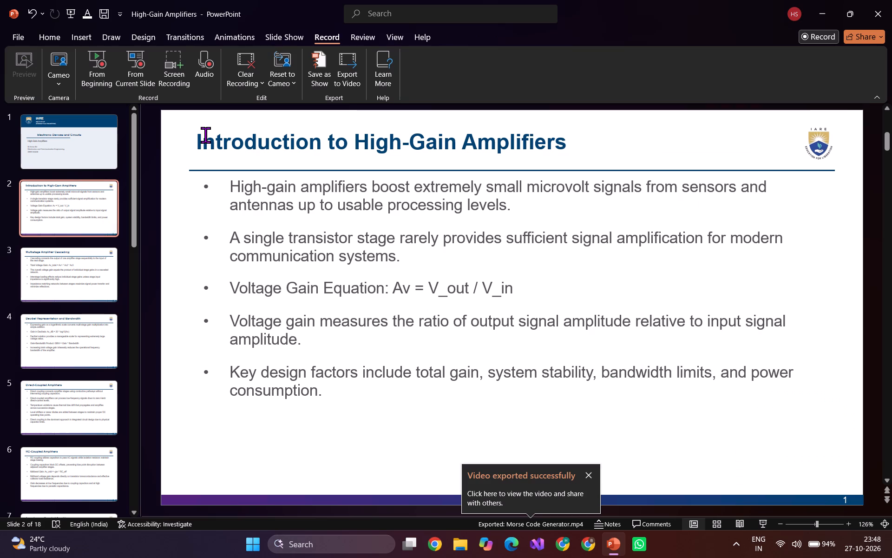
{"action": "left_click", "coordinate": [53, 168]}
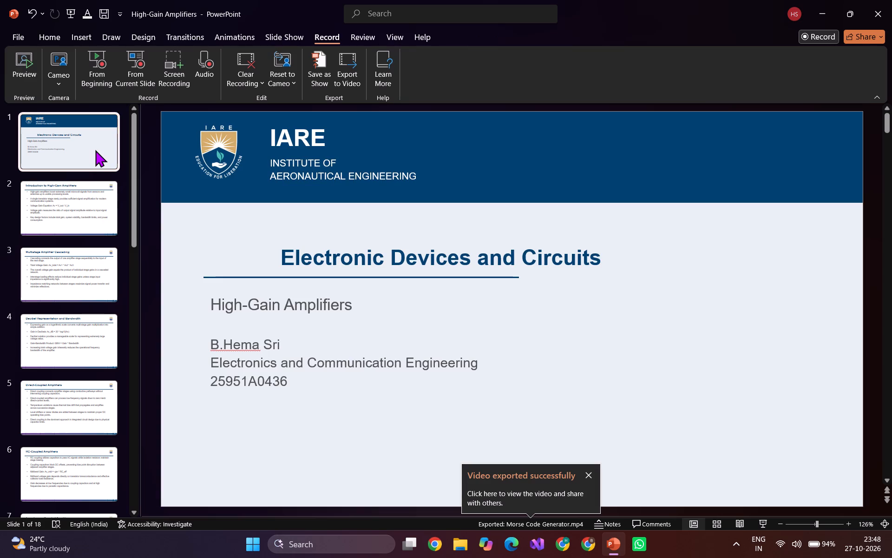
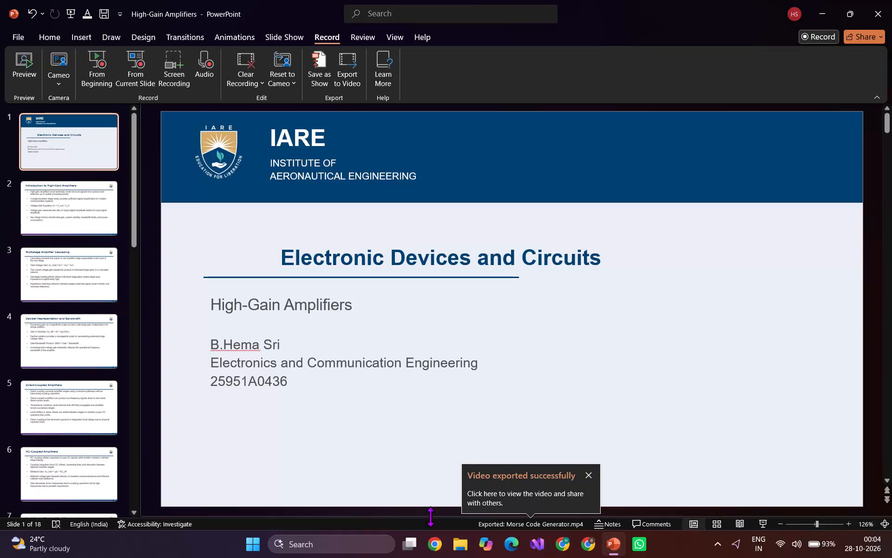
Switch to File Explorer and open the Downloads folder.
{"action": "left_click", "coordinate": [459, 543]}
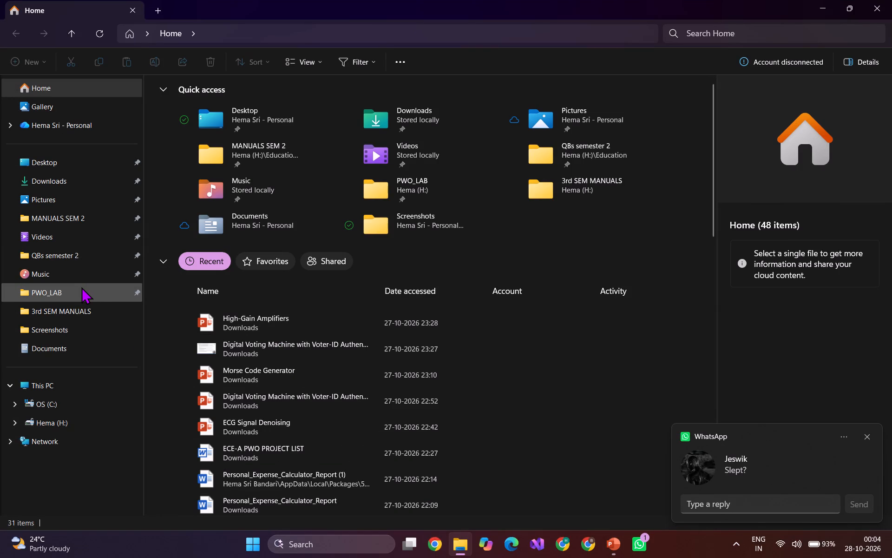
{"action": "left_click", "coordinate": [75, 179]}
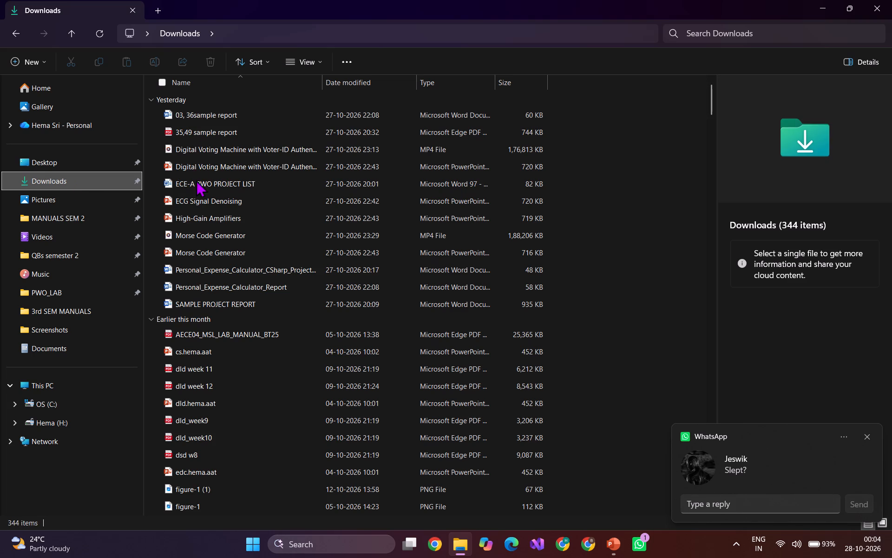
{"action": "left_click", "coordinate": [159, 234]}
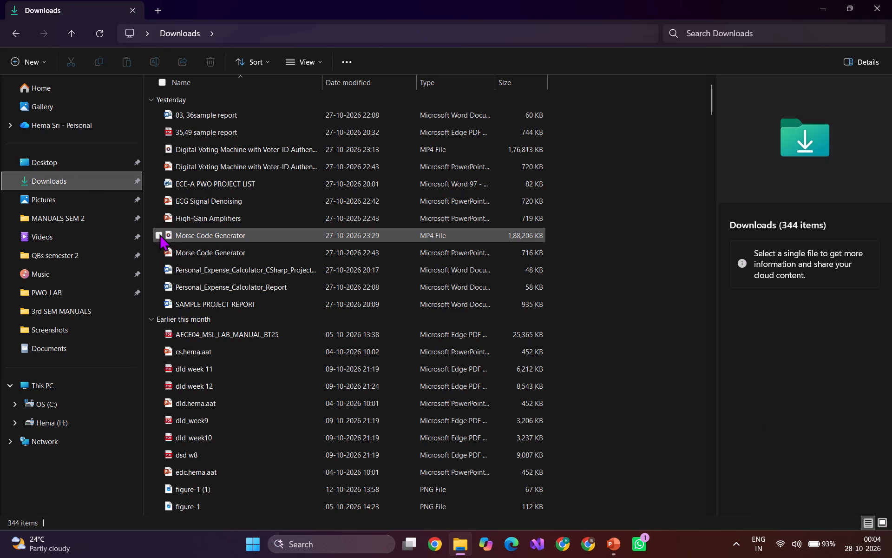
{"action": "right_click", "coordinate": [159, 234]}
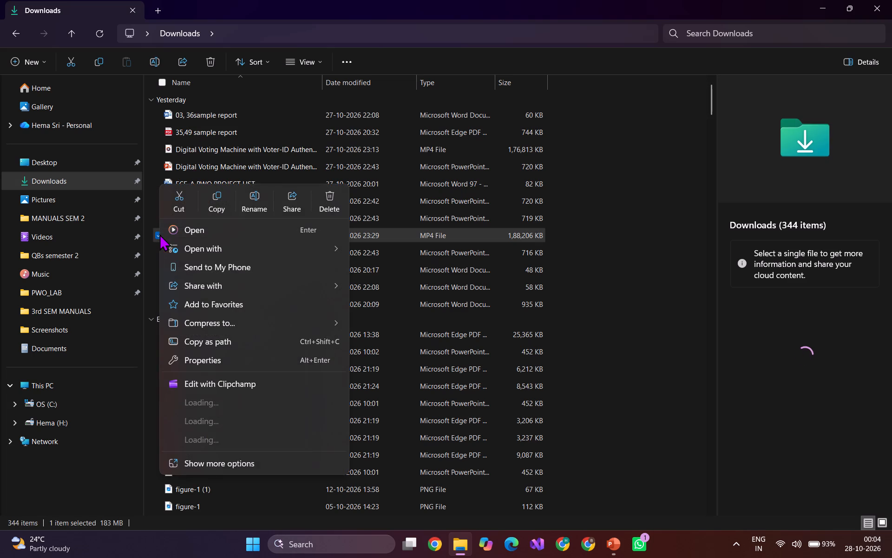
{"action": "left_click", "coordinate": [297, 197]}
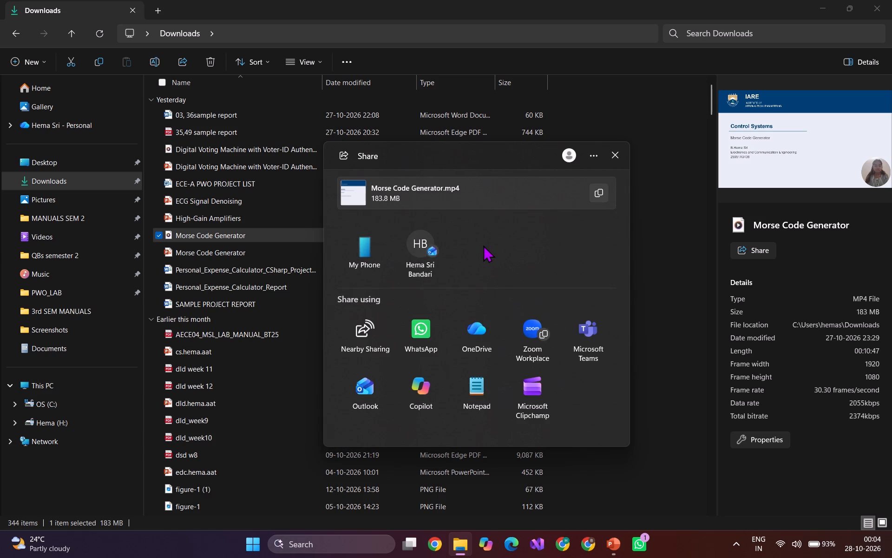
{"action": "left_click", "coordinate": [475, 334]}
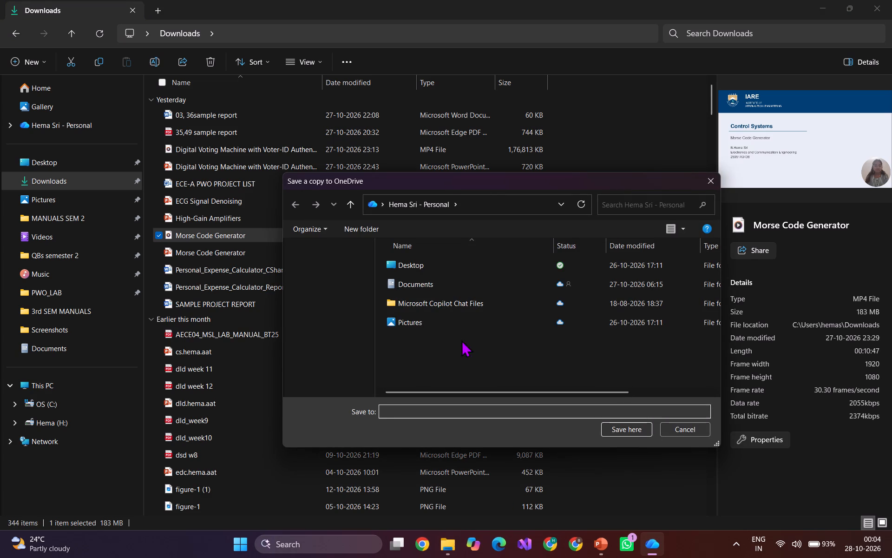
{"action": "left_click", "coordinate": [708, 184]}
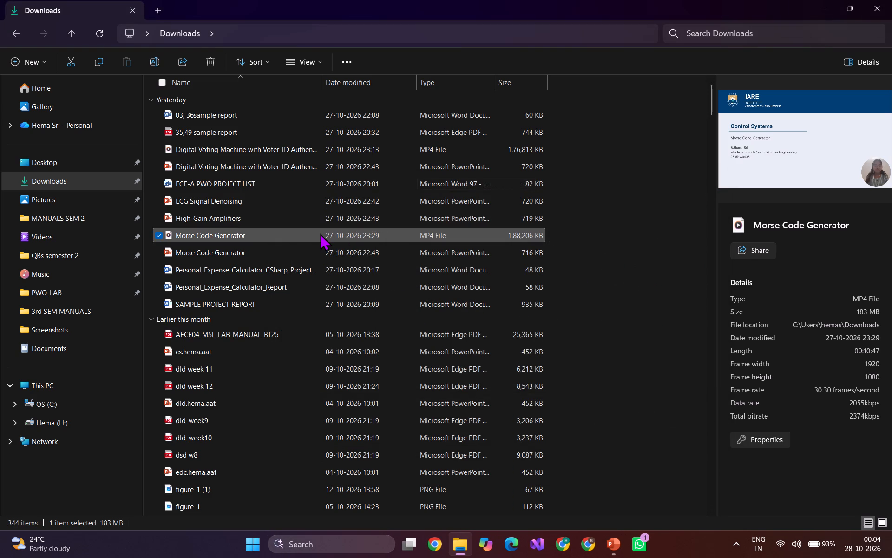
Move the Morse Code Generator MP4 video from Downloads to OneDrive.
{"action": "right_click", "coordinate": [320, 233]}
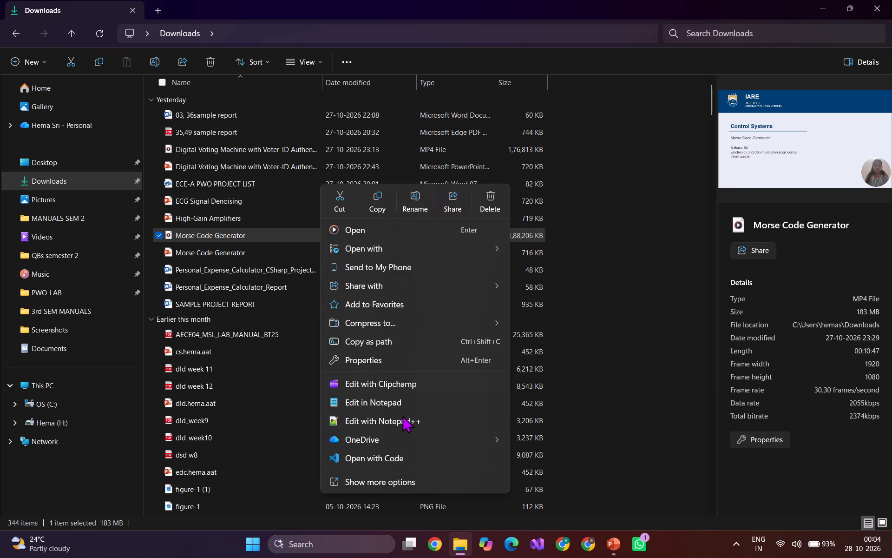
{"action": "left_click", "coordinate": [542, 439]}
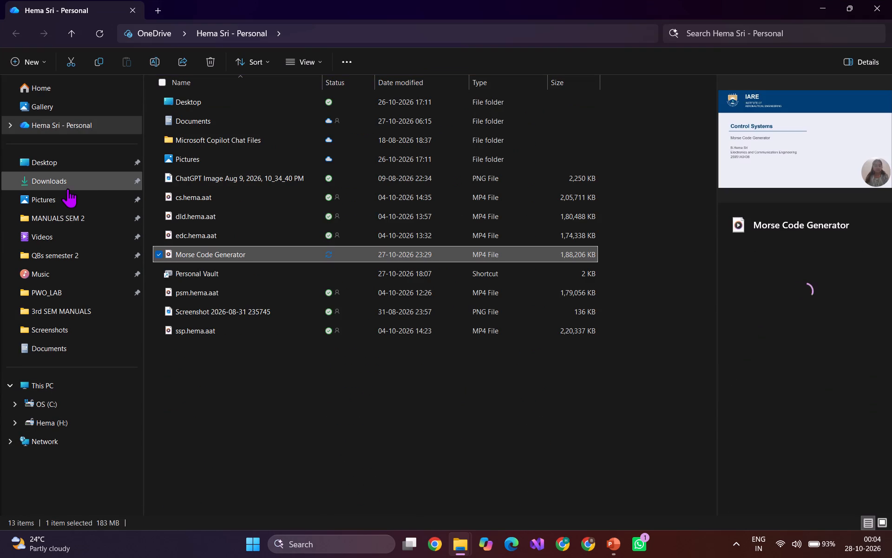
Return to Downloads and move the Digital Voting Machine with Voter-ID Authentication MP4 video to OneDrive.
{"action": "left_click", "coordinate": [71, 186]}
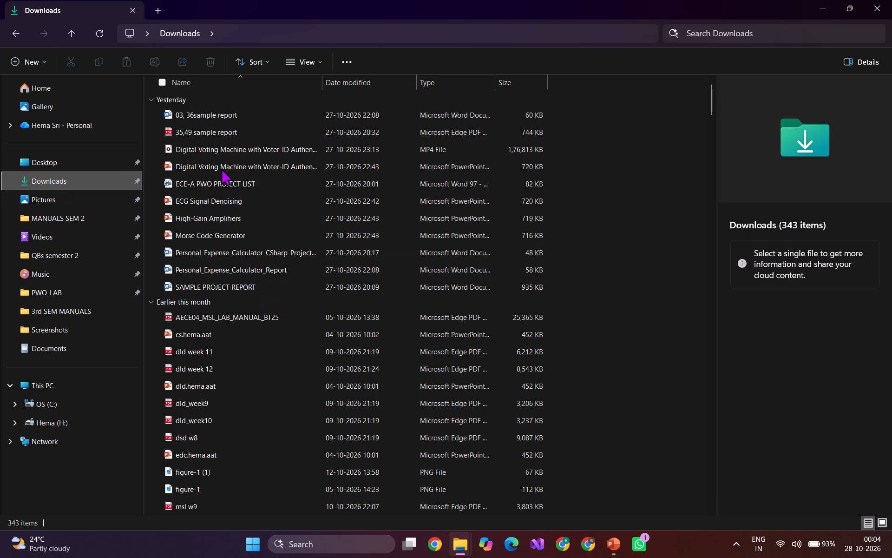
{"action": "left_click", "coordinate": [157, 149]}
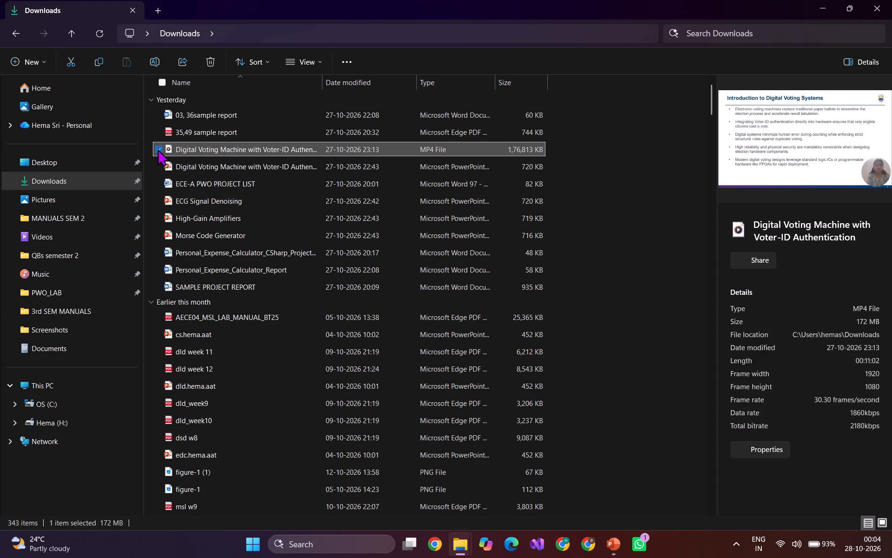
{"action": "right_click", "coordinate": [157, 149]}
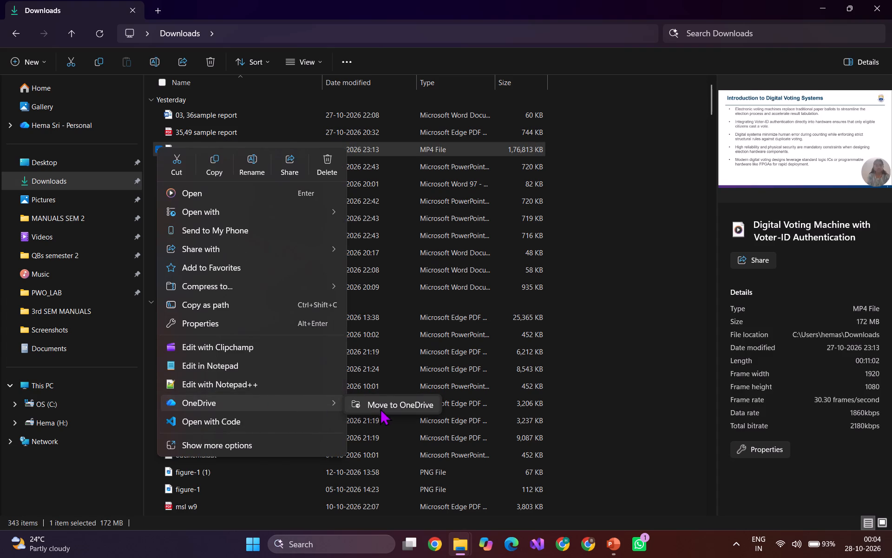
Move the Digital Voting Machine with Voter-ID Authentication MP4 video from Downloads to OneDrive, leaving no file selected.
{"action": "left_click", "coordinate": [382, 405]}
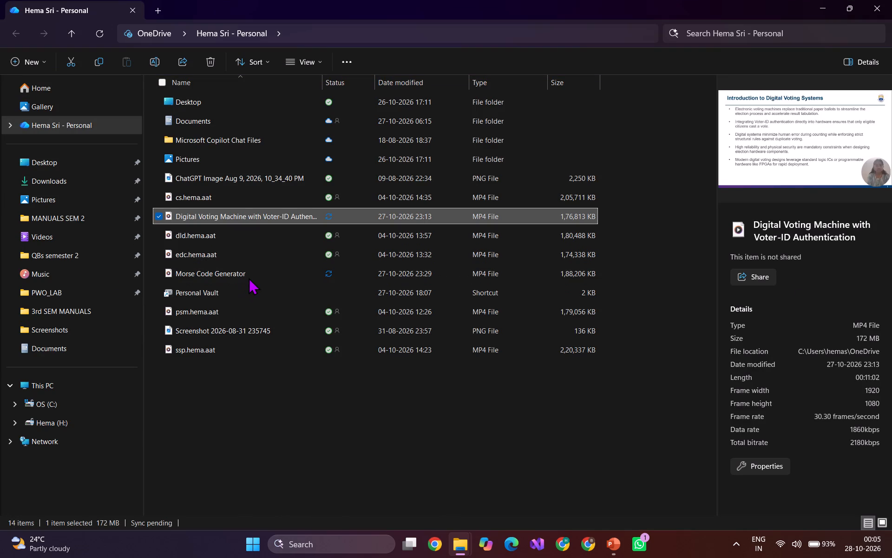
{"action": "left_click", "coordinate": [260, 385]}
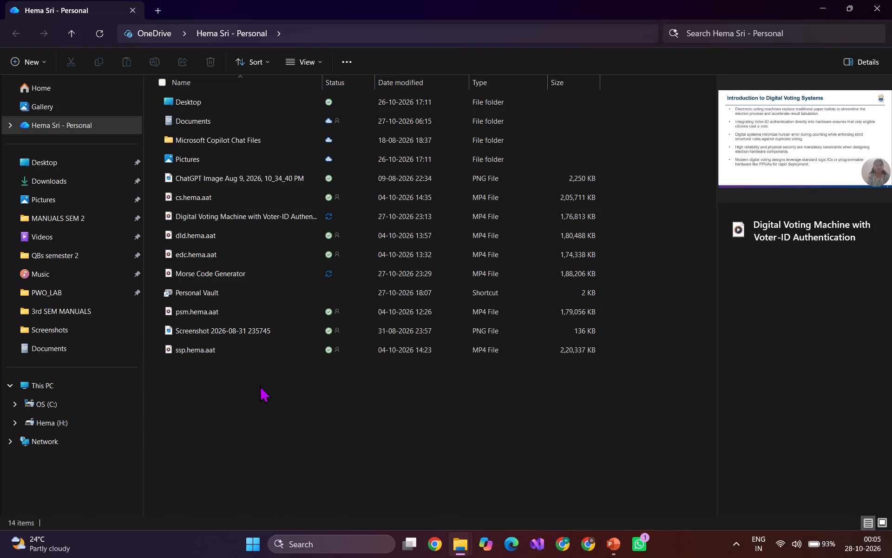
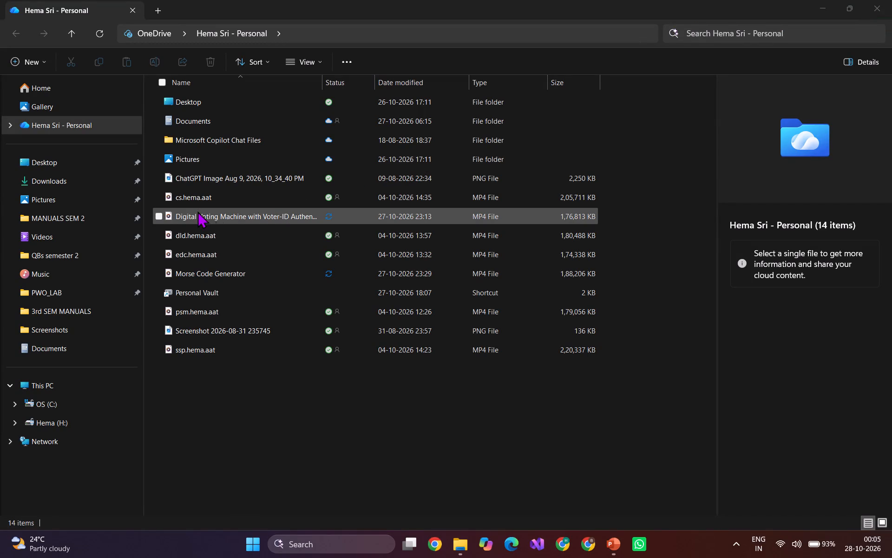
Start sharing the Digital Voting Machine with Voter-ID Authentication MP4 video from the OneDrive folder.
{"action": "left_click", "coordinate": [159, 216]}
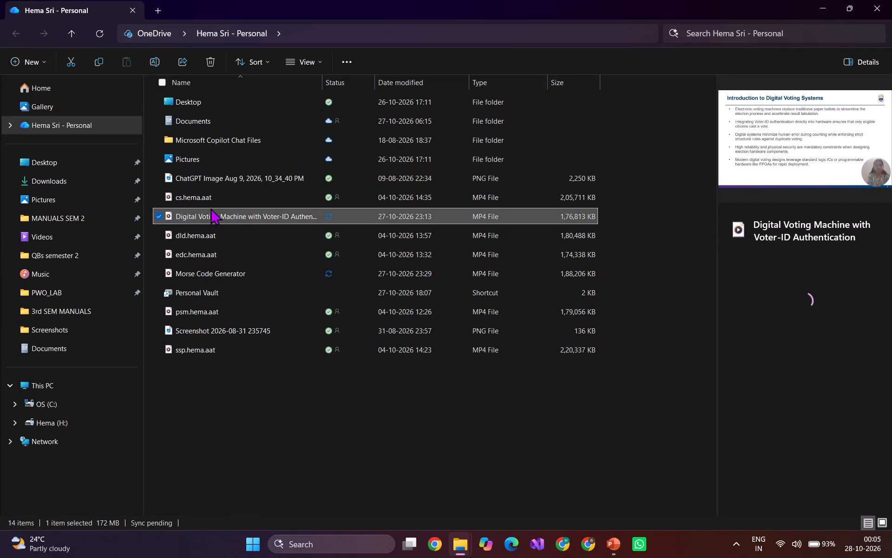
{"action": "right_click", "coordinate": [216, 213]}
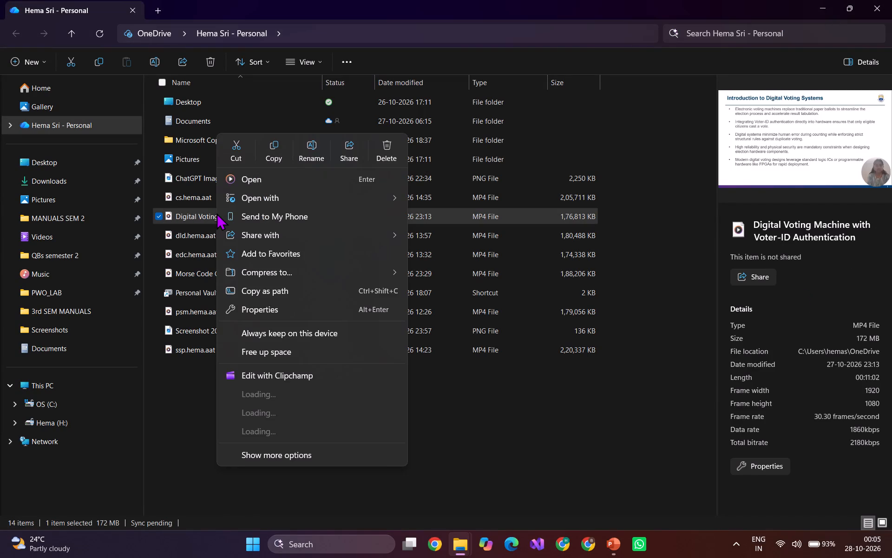
{"action": "left_click", "coordinate": [342, 140]}
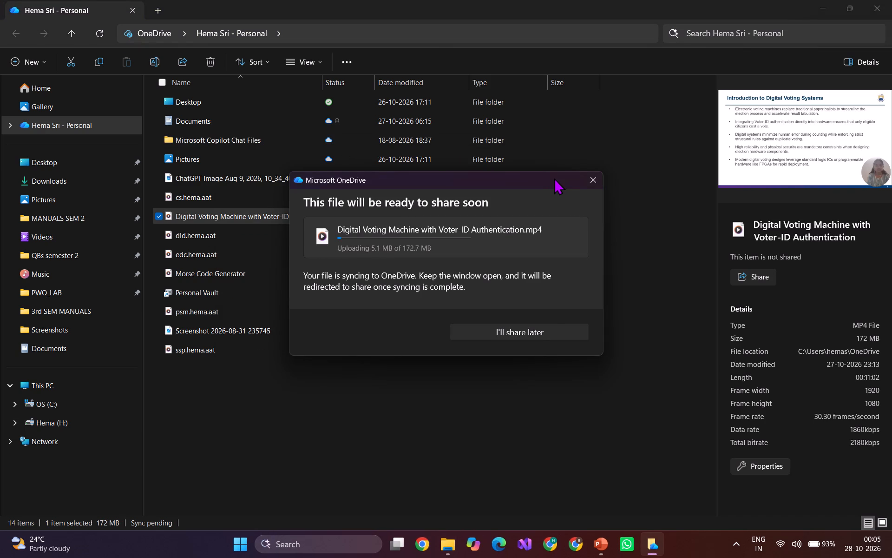
Start sharing the Morse Code Generator video from the OneDrive folder, leaving its share window waiting in the background.
{"action": "left_click", "coordinate": [656, 219]}
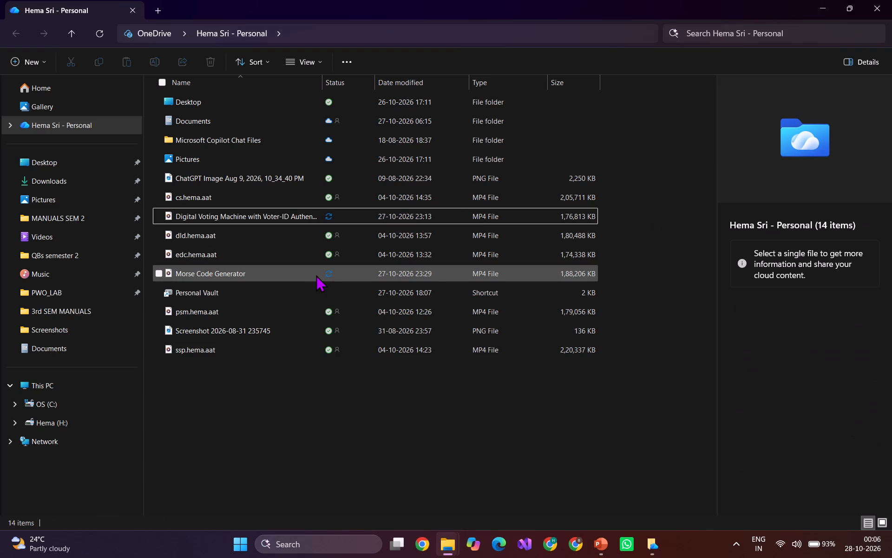
{"action": "left_click", "coordinate": [278, 271]}
{"action": "right_click", "coordinate": [278, 271]}
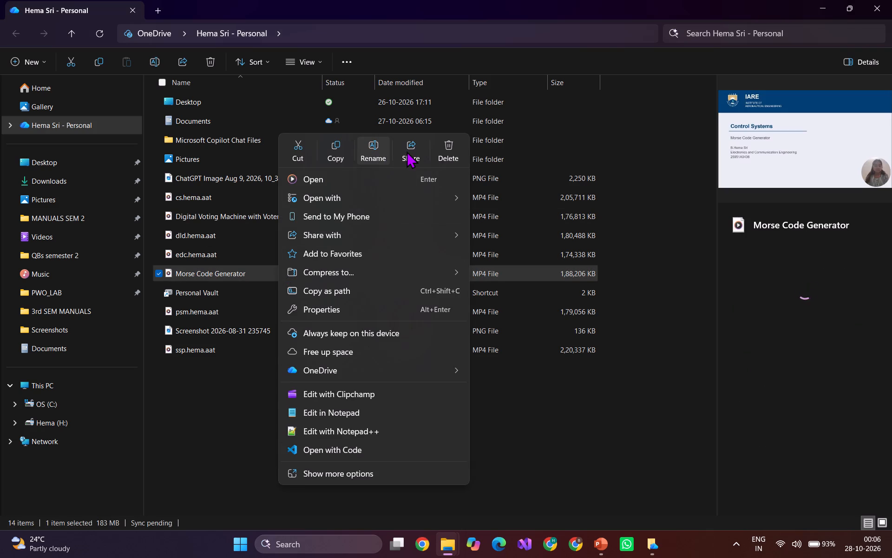
{"action": "left_click", "coordinate": [407, 151]}
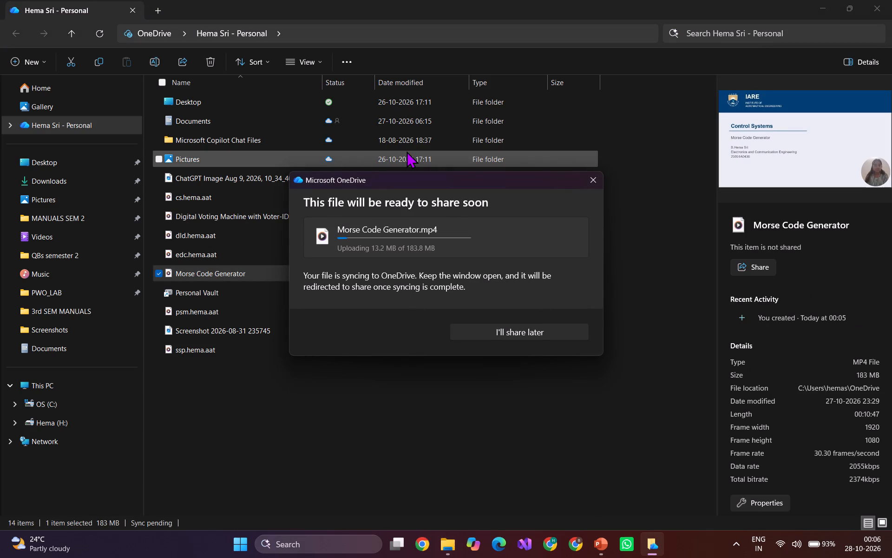
{"action": "left_click", "coordinate": [417, 406]}
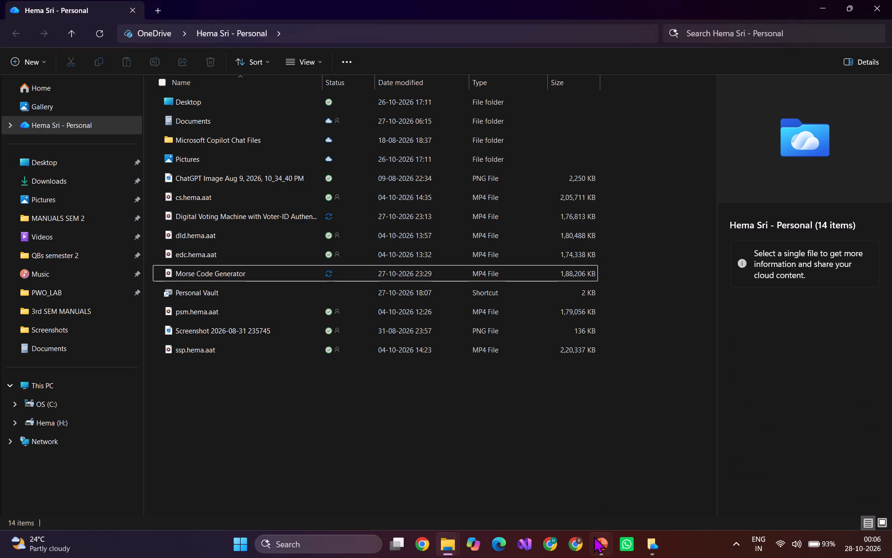
Switch to the High-Gain Amplifiers presentation in PowerPoint and dismiss the video export notification.
{"action": "left_click", "coordinate": [592, 505]}
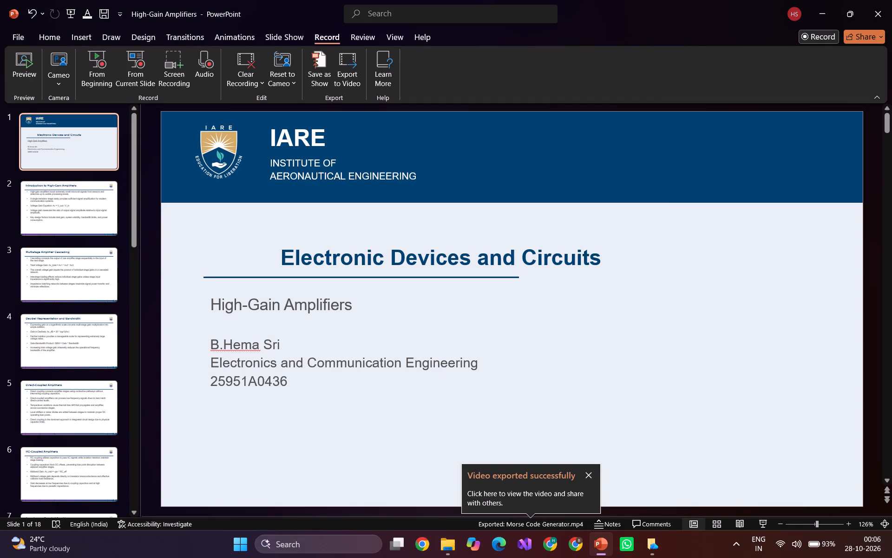
{"action": "left_click", "coordinate": [586, 474]}
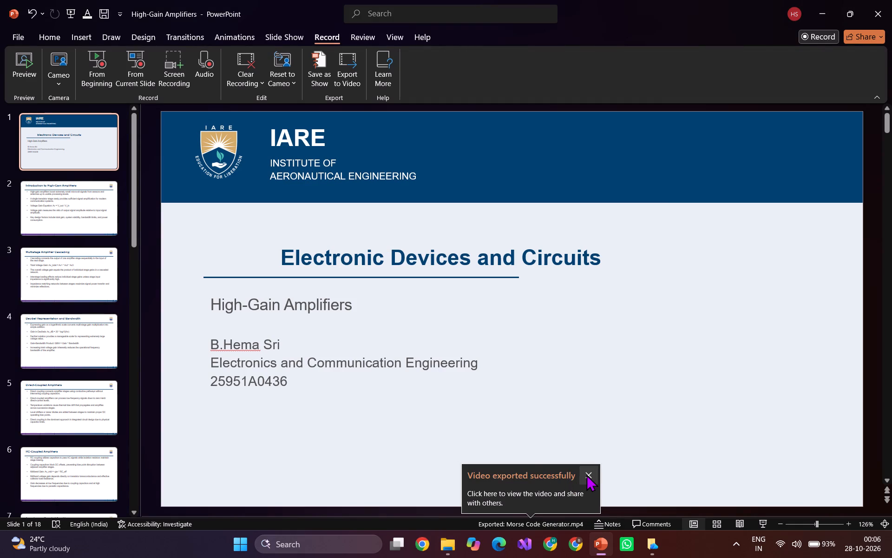
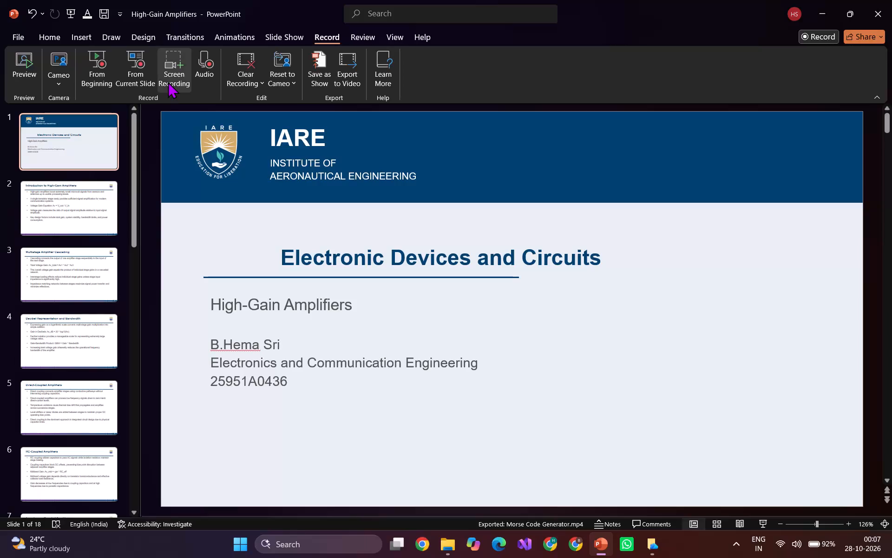
Open the recording view from the beginning of the presentation and start a camera retake of the existing recording from slide 1.
{"action": "left_click", "coordinate": [99, 76]}
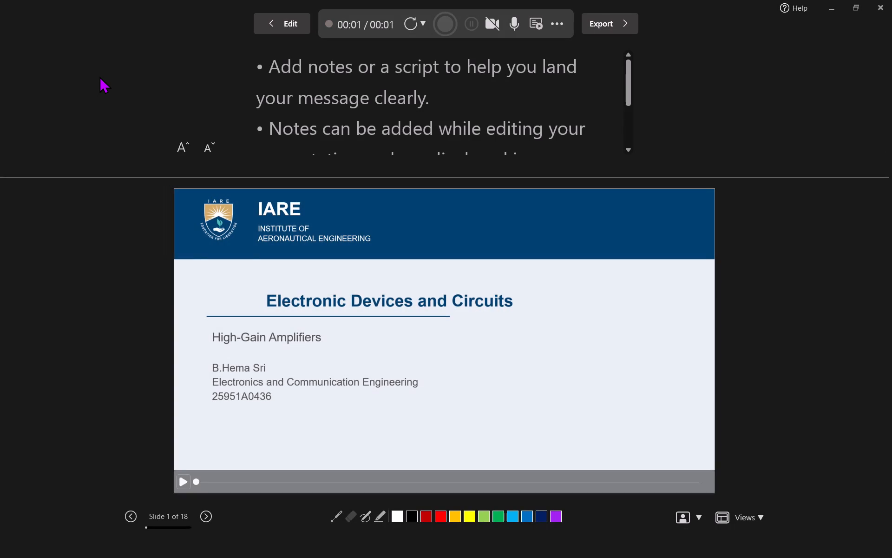
{"action": "left_click", "coordinate": [421, 23]}
{"action": "double_click", "coordinate": [430, 78]}
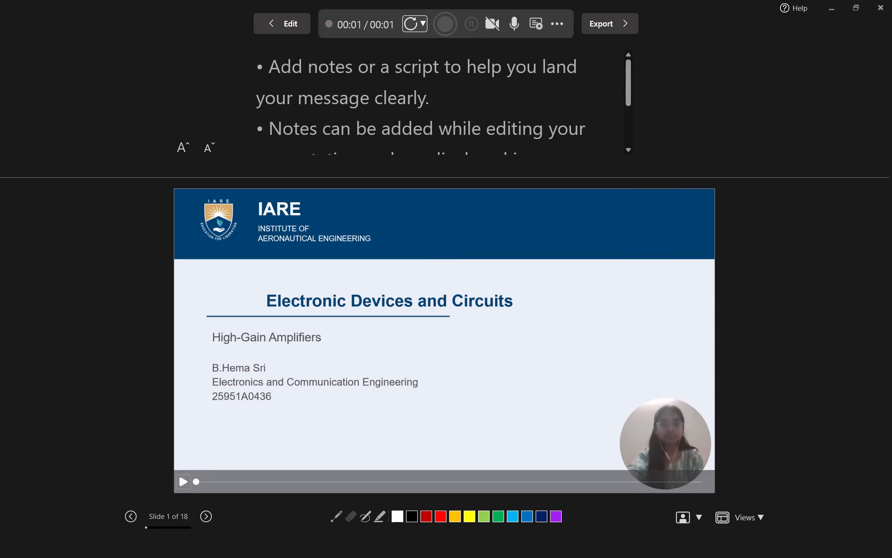
{"action": "left_click", "coordinate": [421, 29]}
{"action": "left_click", "coordinate": [433, 67]}
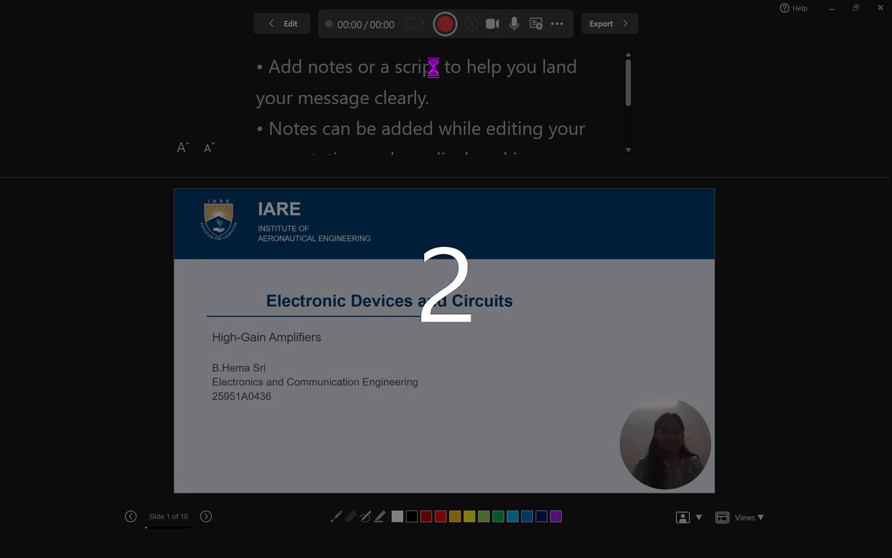
Record the slide 1 narration, pausing the take at its start and resuming when ready to speak, and advance to slide 2.
{"action": "left_click", "coordinate": [469, 24]}
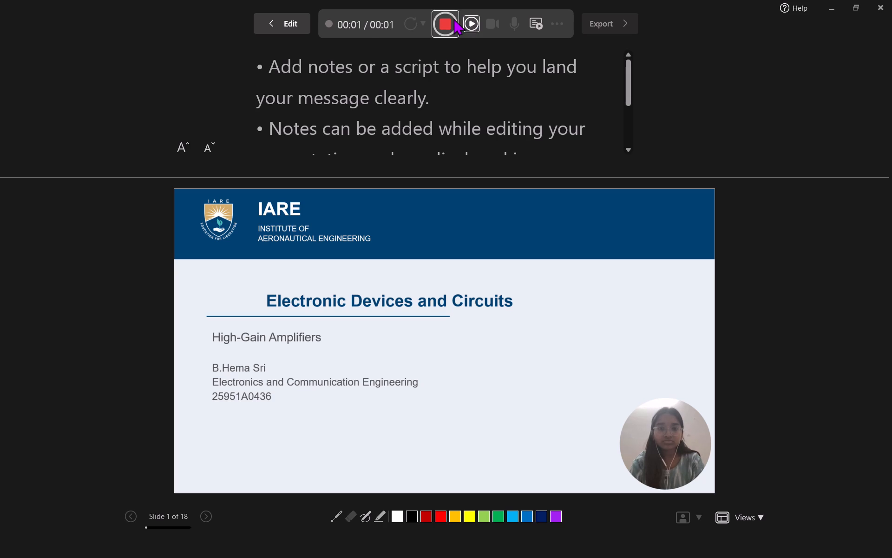
{"action": "left_click", "coordinate": [469, 21]}
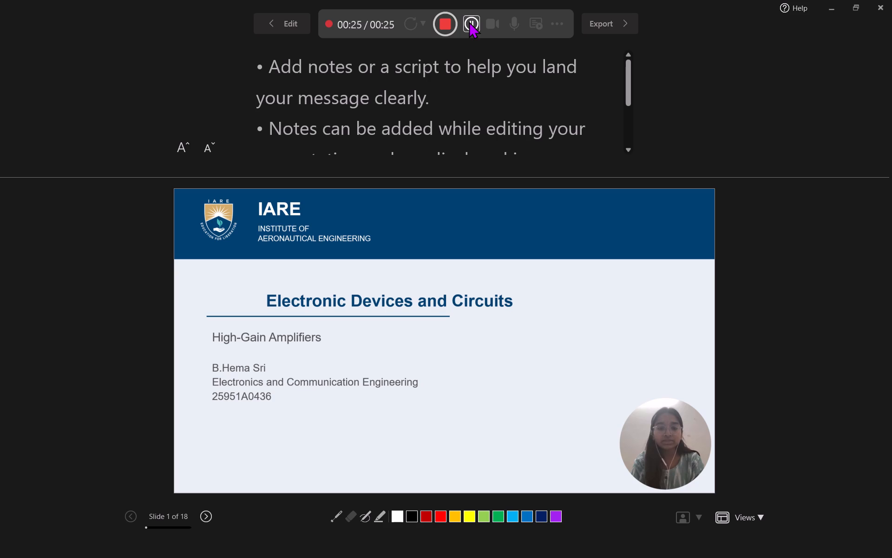
{"action": "key", "text": "Down"}
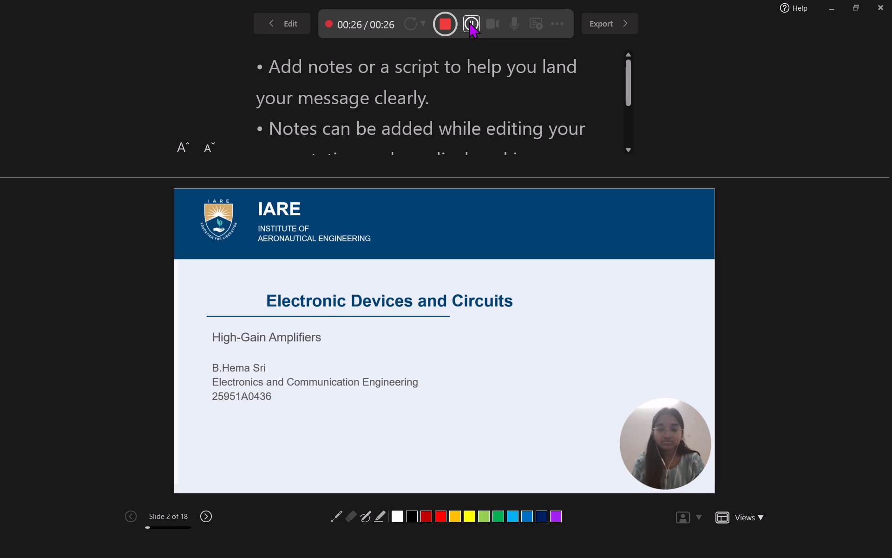
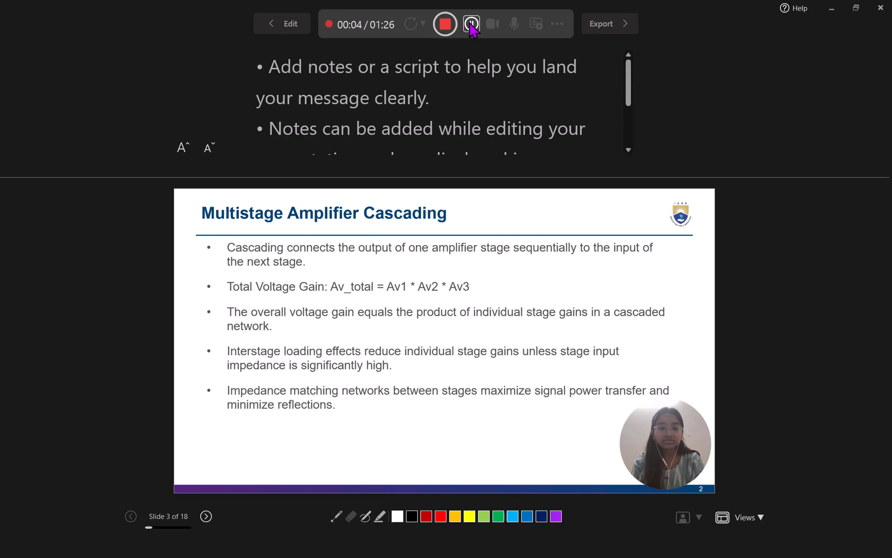
Pause the take near the start of slide 3, Multistage Amplifier Cascading, and resume recording when ready to continue the narration.
{"action": "key", "text": "i"}
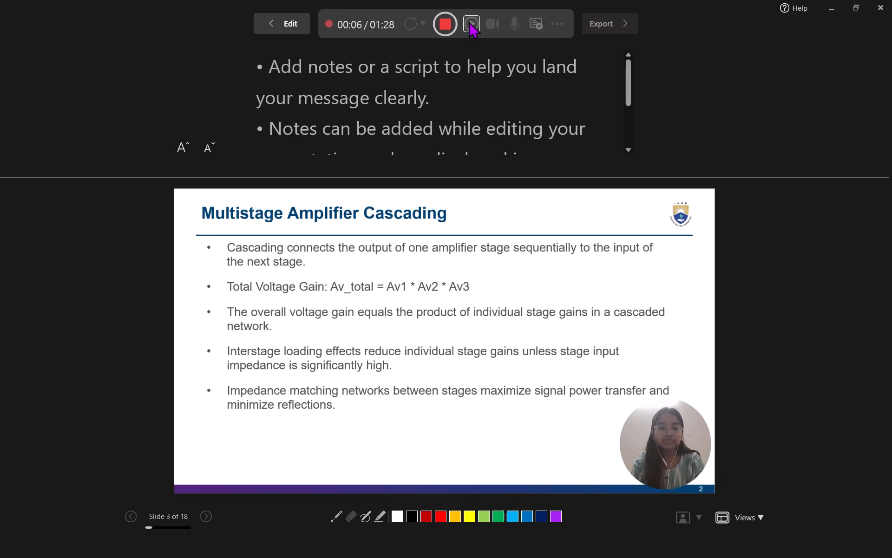
{"action": "key", "text": "i"}
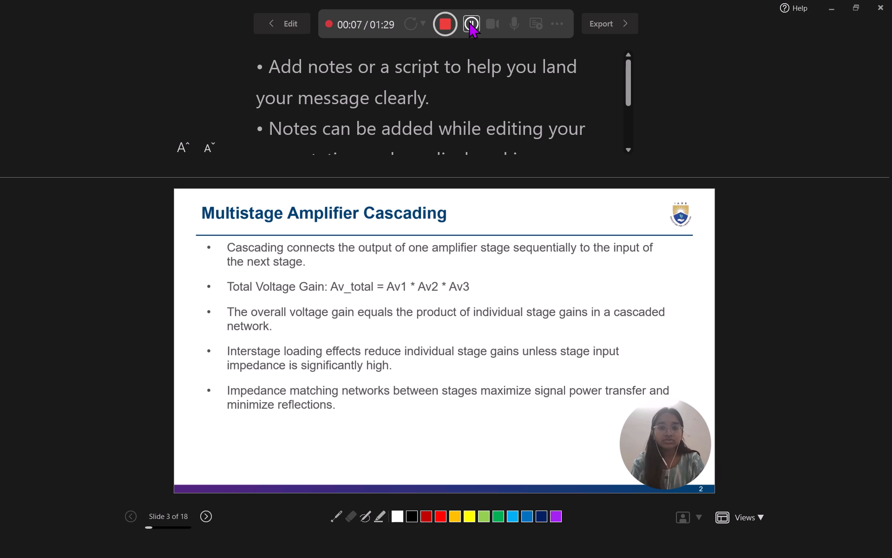
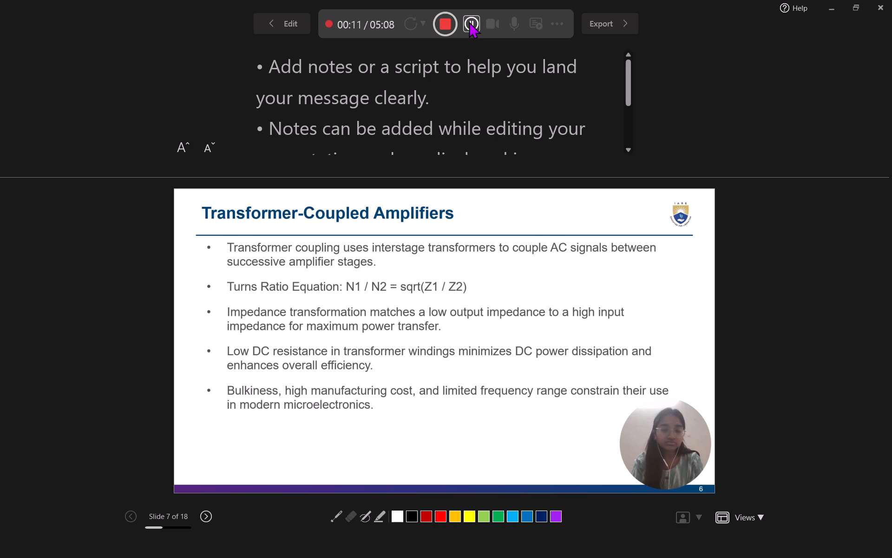
Pause the take on slide 7, Transformer-Coupled Amplifiers, and resume recording when ready to continue the narration.
{"action": "key", "text": "i"}
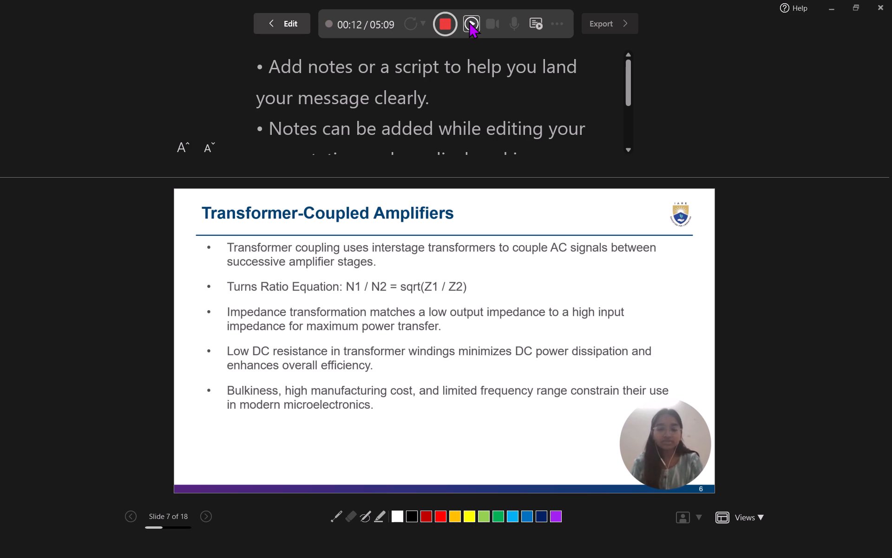
{"action": "key", "text": "i"}
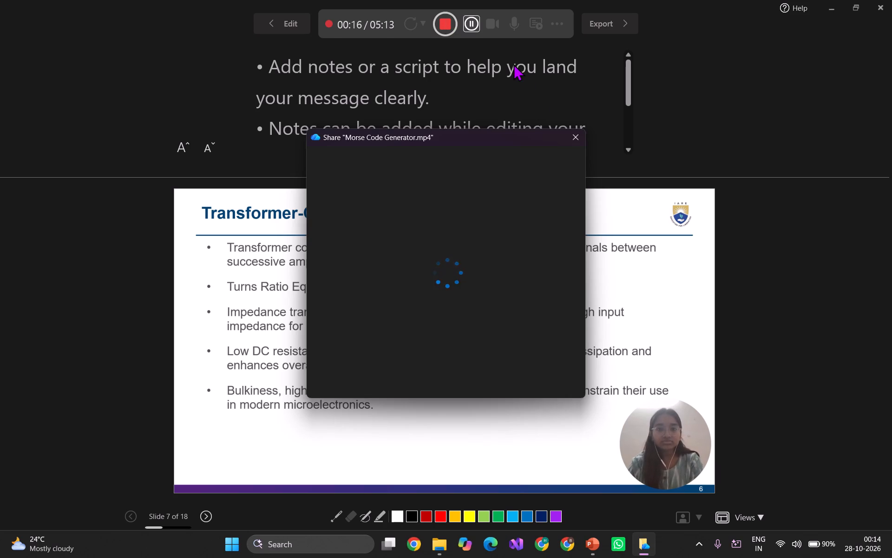
Dismiss the OneDrive share window for Morse Code Generator.mp4 that covers the slide being recorded.
{"action": "left_click", "coordinate": [578, 140]}
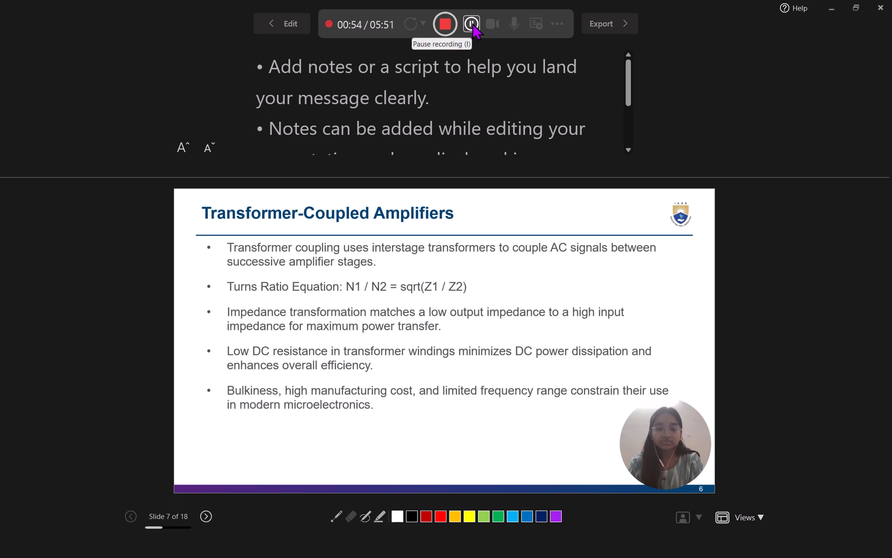
Record the narration for Transformer-Coupled Amplifiers and Cascode Amplifier Configuration, advancing to slide 9, Miller Effect and Bandwidth Limitation.
{"action": "key", "text": "Down"}
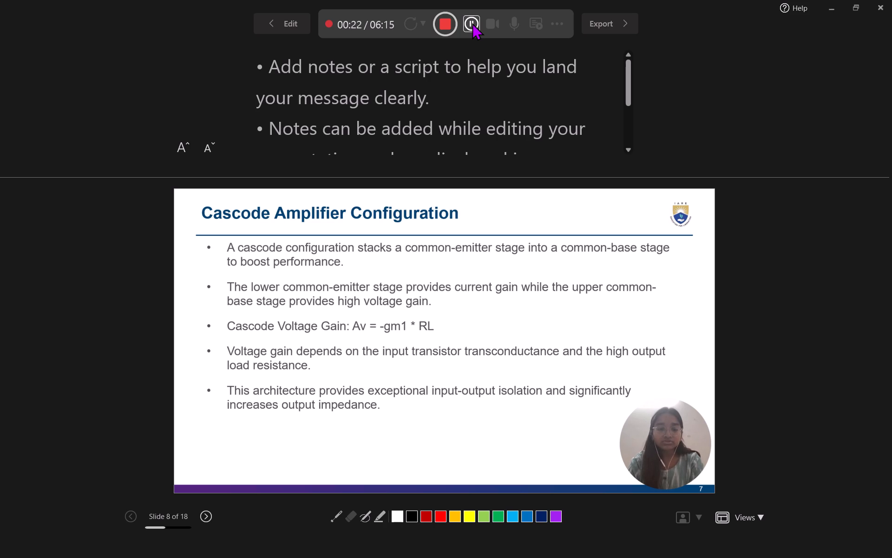
{"action": "key", "text": "Down"}
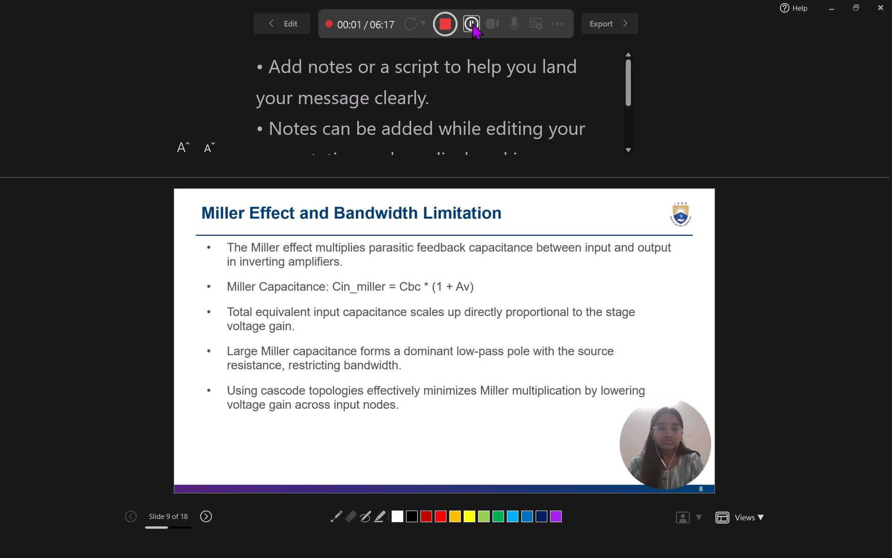
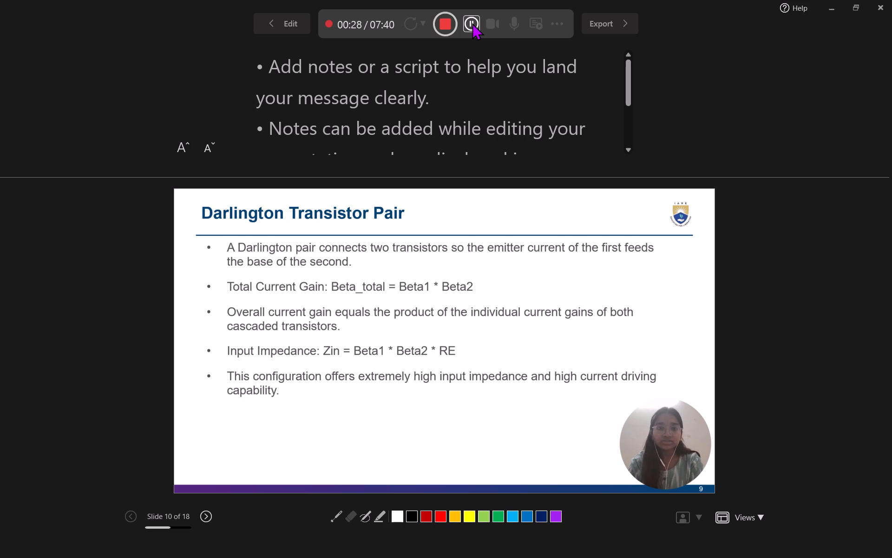
Finish narrating slide 10, Darlington Transistor Pair, and advance the recording to slide 11, Sziklai Complementary Pair.
{"action": "key", "text": "Down"}
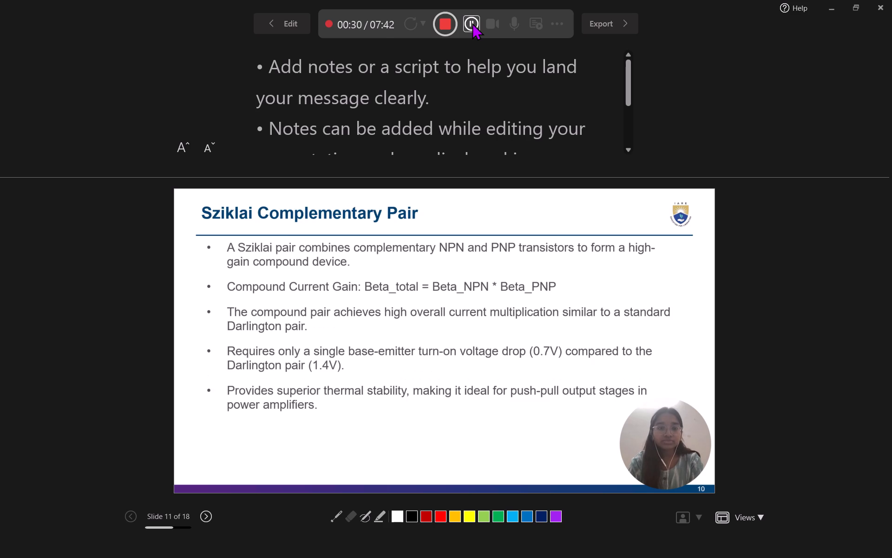
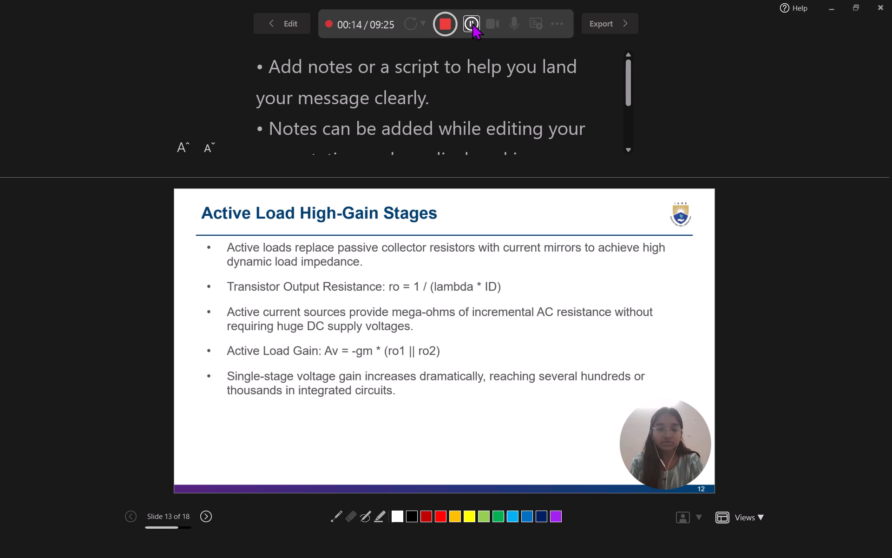
Finish narrating the Active Load High-Gain Stages slide and advance the recording to slide 14 of 18, Operational Amplifiers as High-Gain Blocks.
{"action": "key", "text": "Down"}
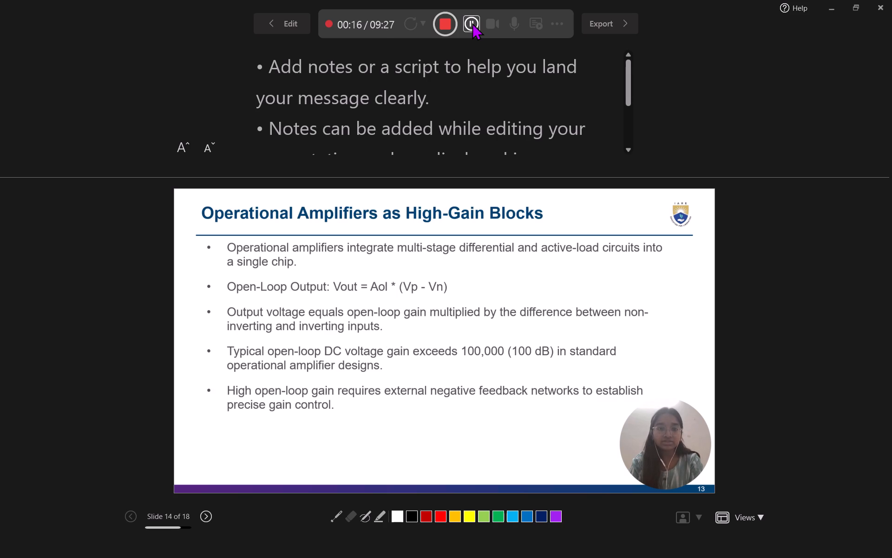
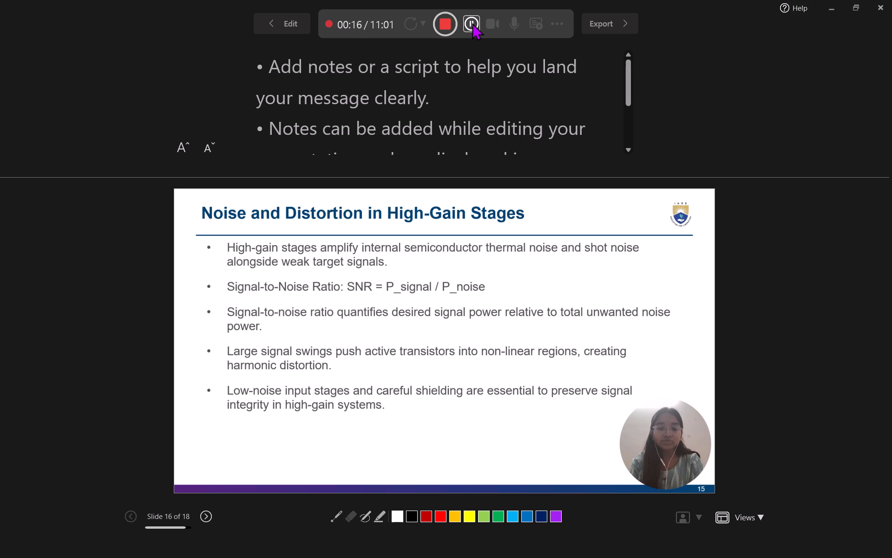
Finish narrating the Noise and Distortion and Design Trade-offs slides through to the closing Thank You slide 18, and stop the recording.
{"action": "key", "text": "Down"}
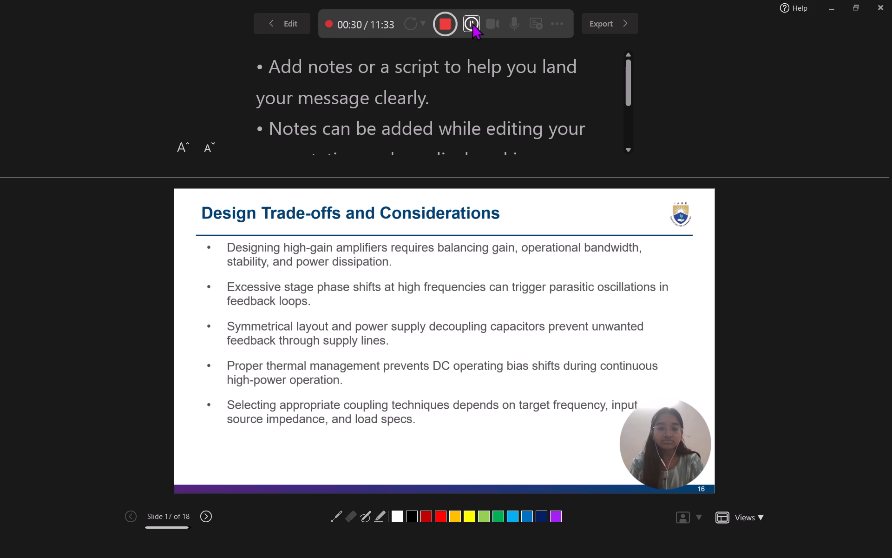
{"action": "key", "text": "Down"}
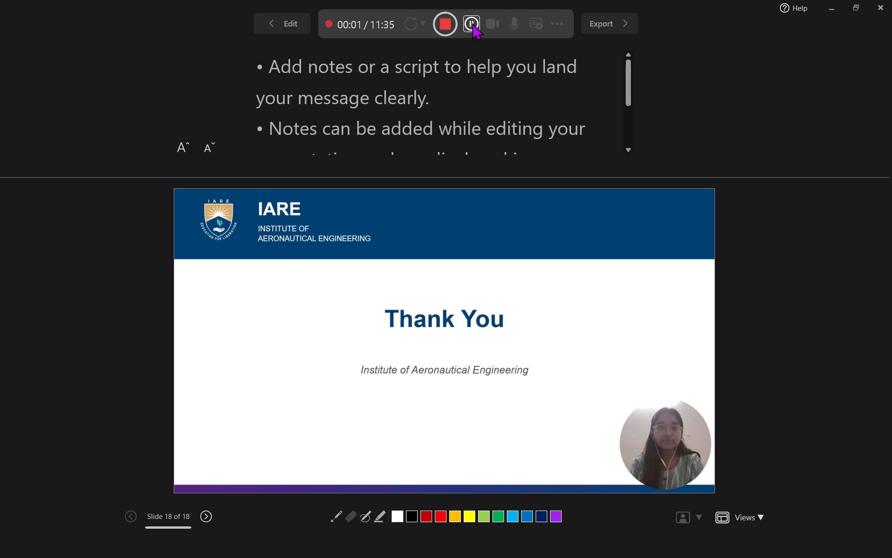
{"action": "key", "text": "i"}
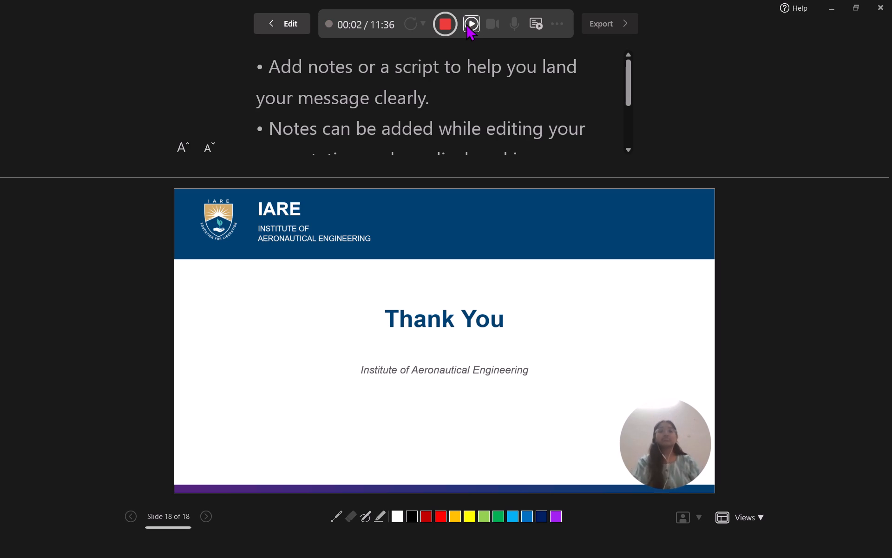
{"action": "left_click", "coordinate": [447, 24]}
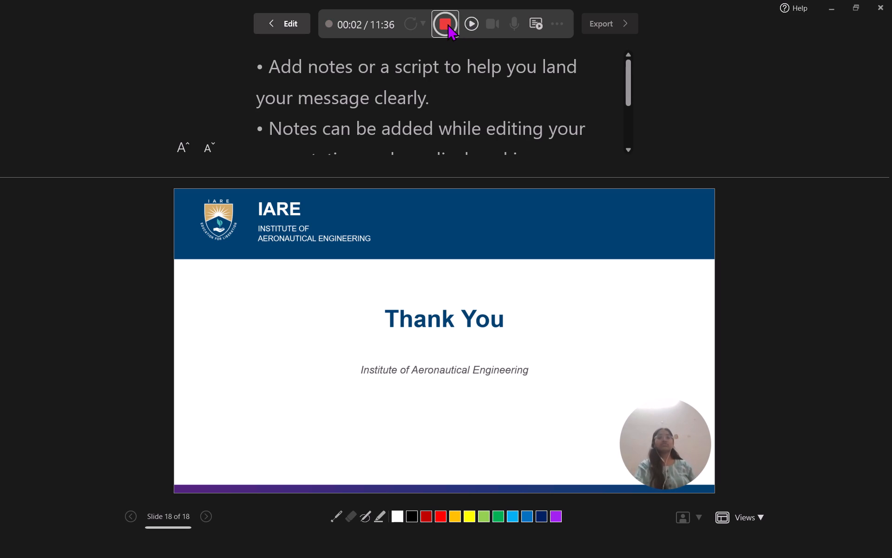
Export the recorded presentation to Downloads as High-Gain Amplifiers.mp4 in Full HD (1080p), and return to the editing view.
{"action": "left_click", "coordinate": [597, 18]}
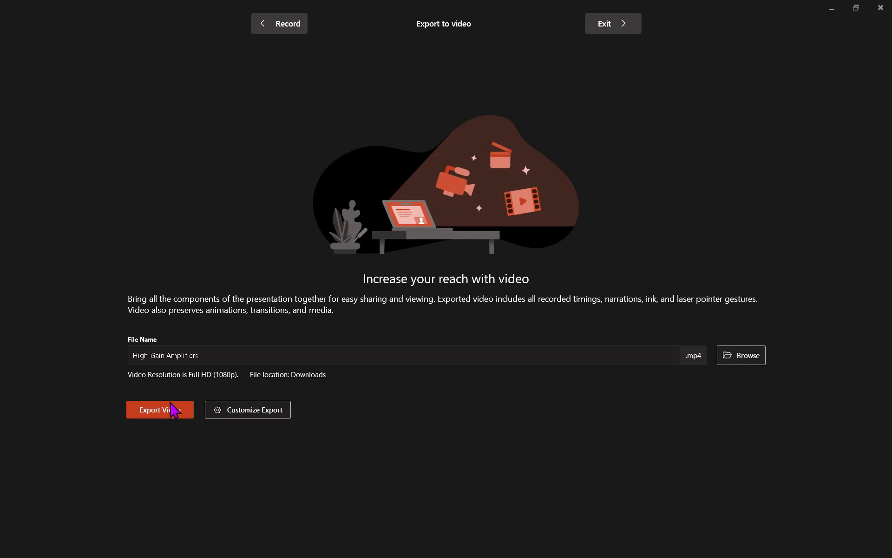
{"action": "left_click", "coordinate": [166, 406]}
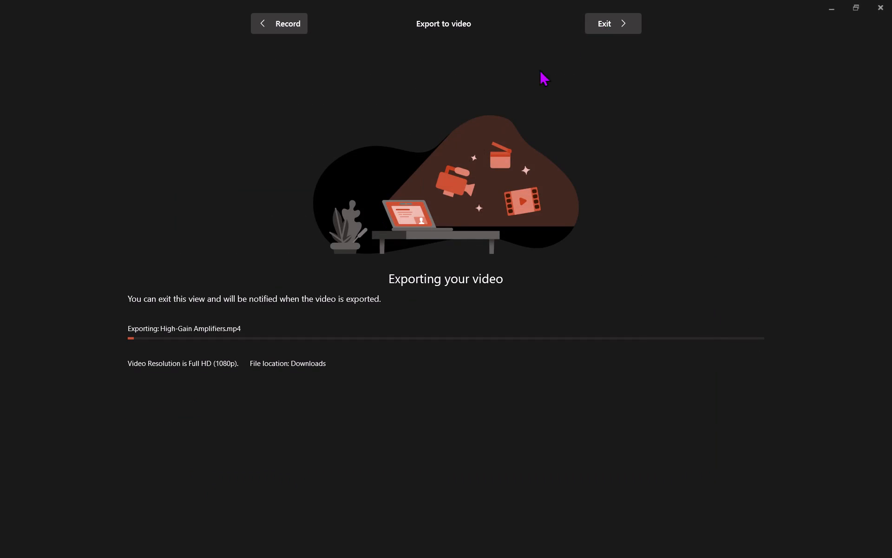
{"action": "left_click", "coordinate": [600, 18]}
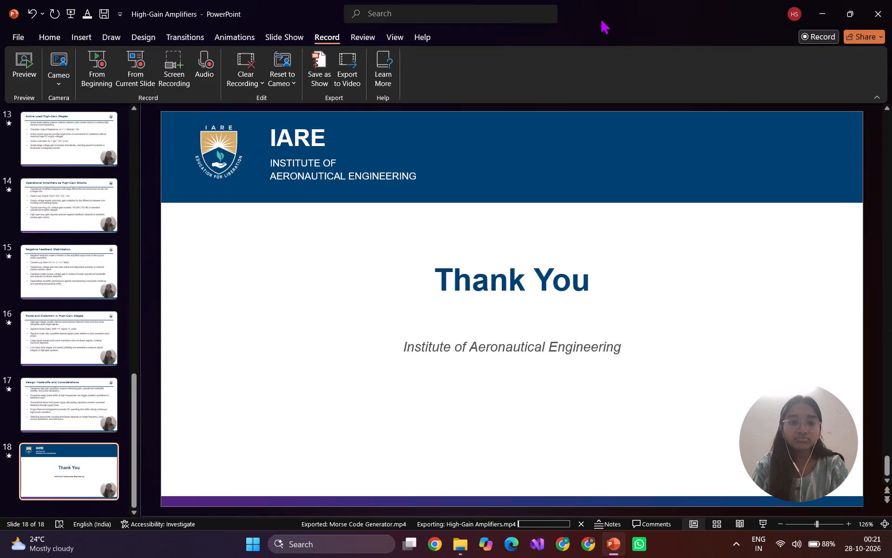
Close all three open File Explorer windows, the two showing Downloads and the one showing the personal OneDrive.
{"action": "left_click", "coordinate": [458, 542]}
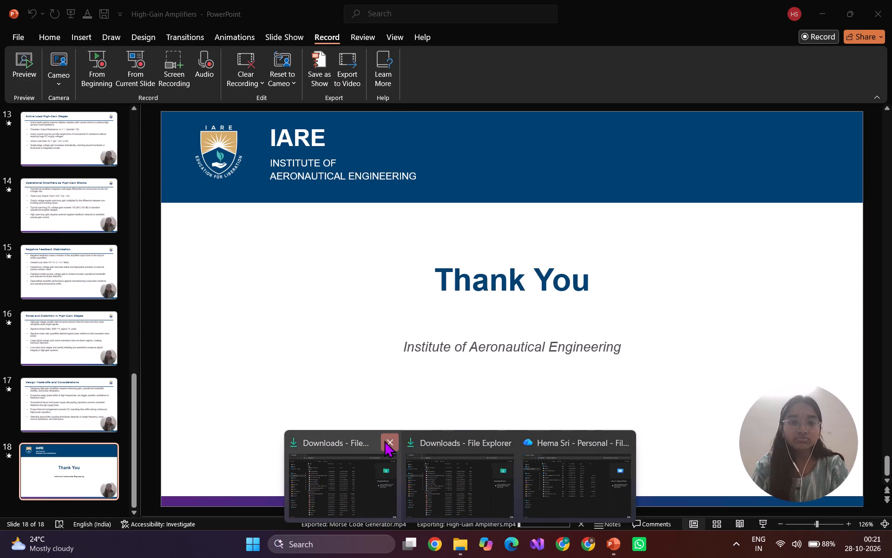
{"action": "left_click", "coordinate": [384, 440]}
{"action": "left_click", "coordinate": [446, 446]}
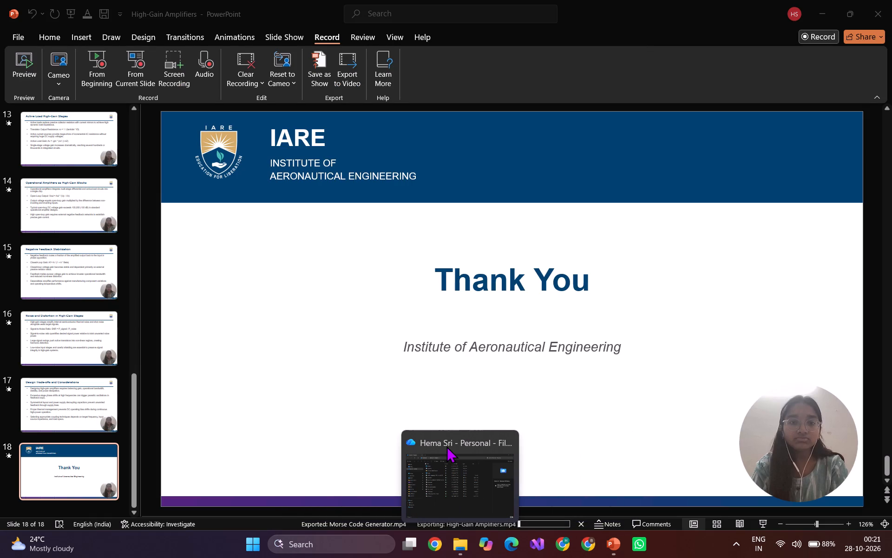
{"action": "left_click", "coordinate": [509, 434]}
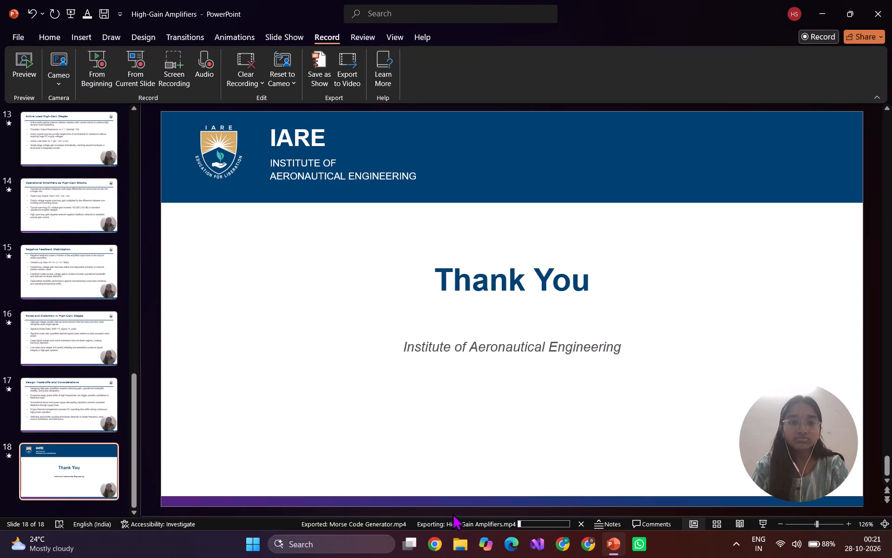
Open a fresh File Explorer window.
{"action": "left_click", "coordinate": [459, 546]}
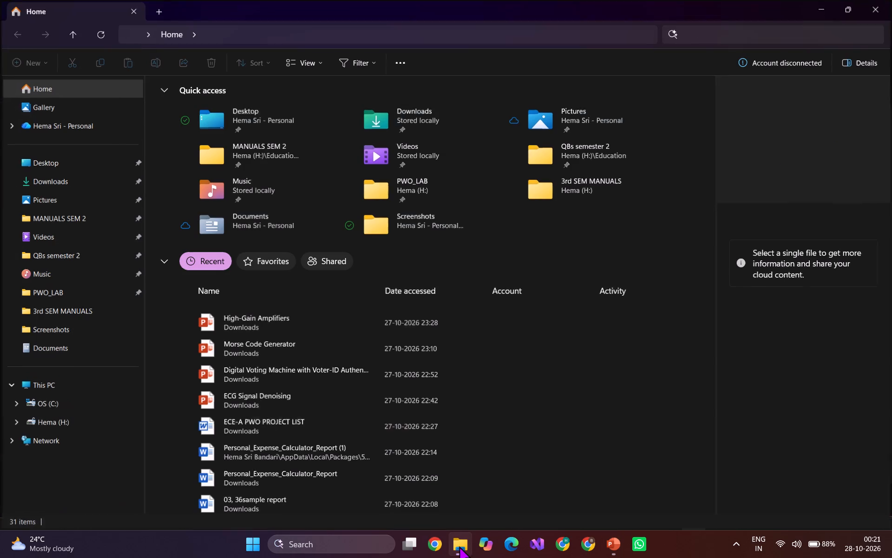